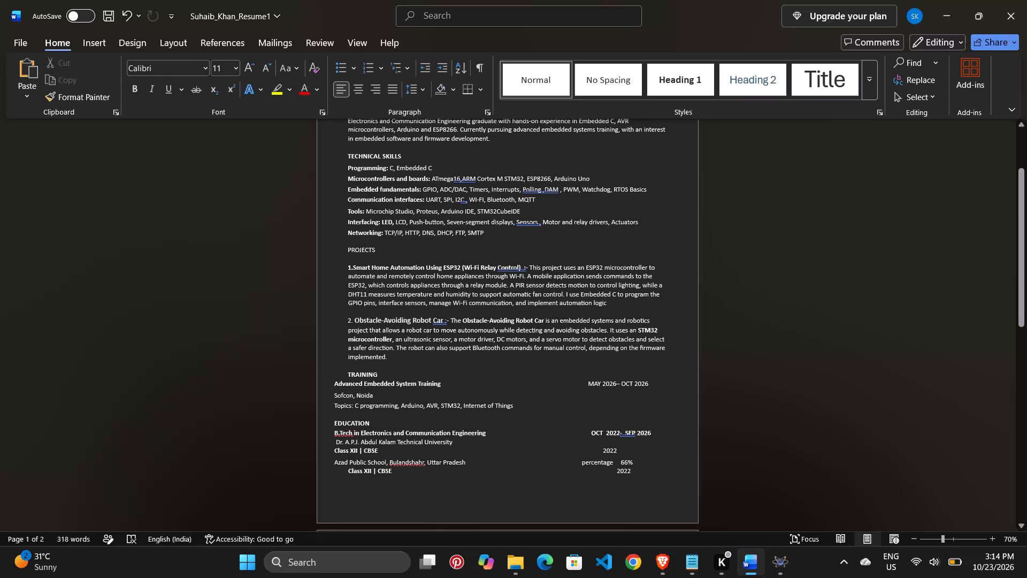
Extend the TRAINING heading so that it reads "TRAINING / COURSES".
left_click(517, 429)
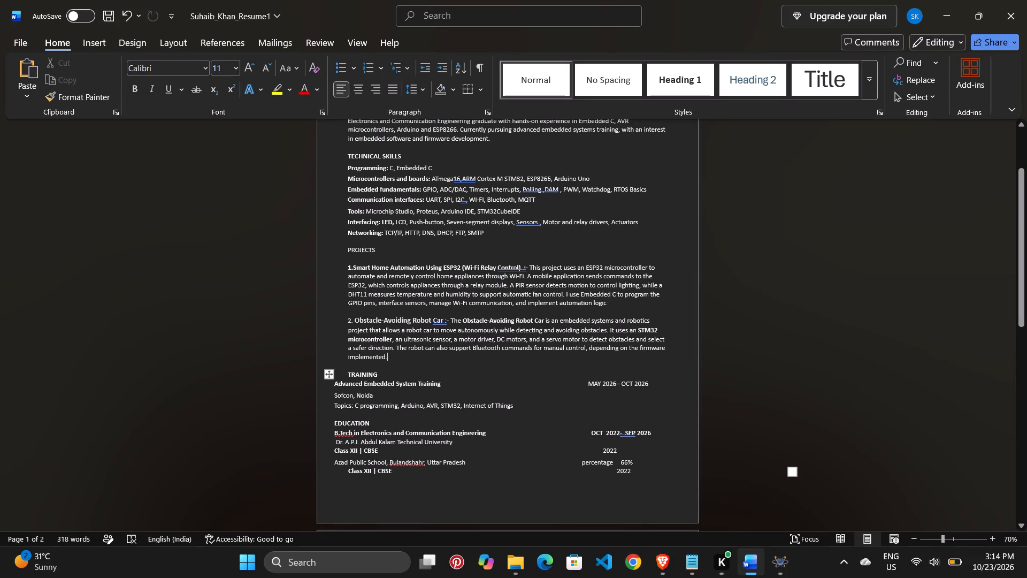
left_click(390, 377)
key("slash")
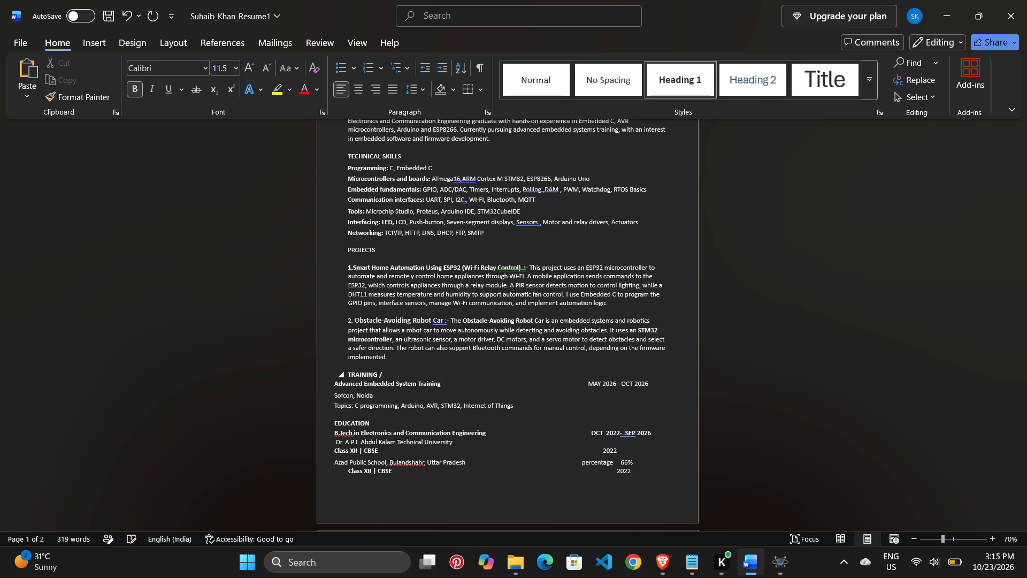
key("space")
key("c")
type("OUR")
type("SE")
key("s")
left_click(442, 398)
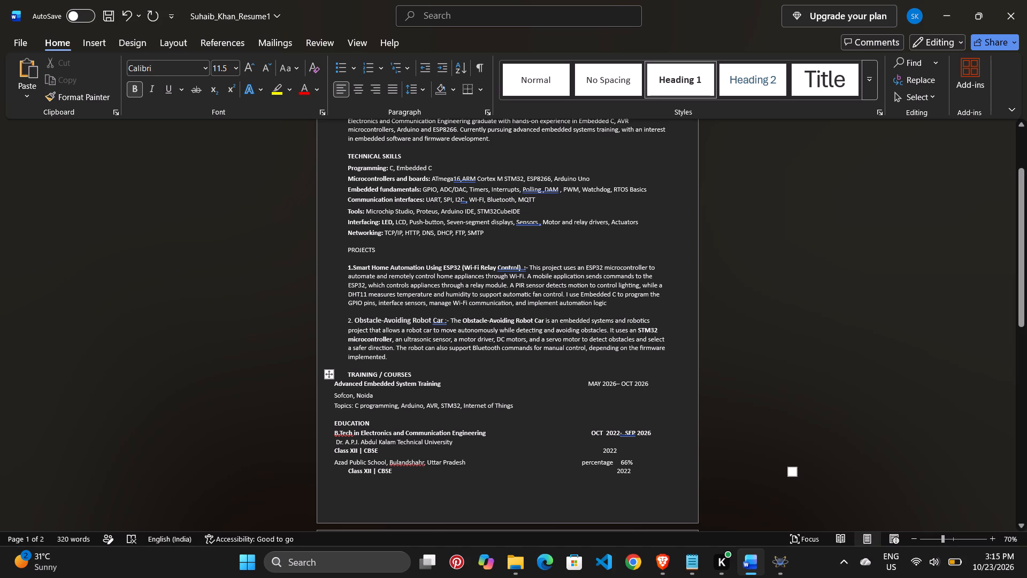
Delete the "percentage 66%" text from the school line in the EDUCATION section.
left_click(523, 402)
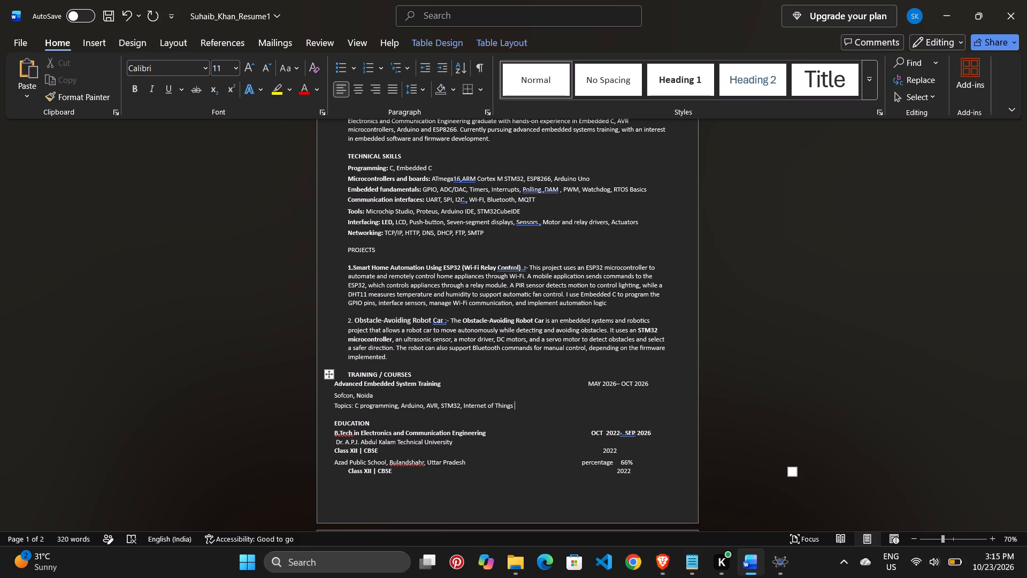
left_click(641, 462)
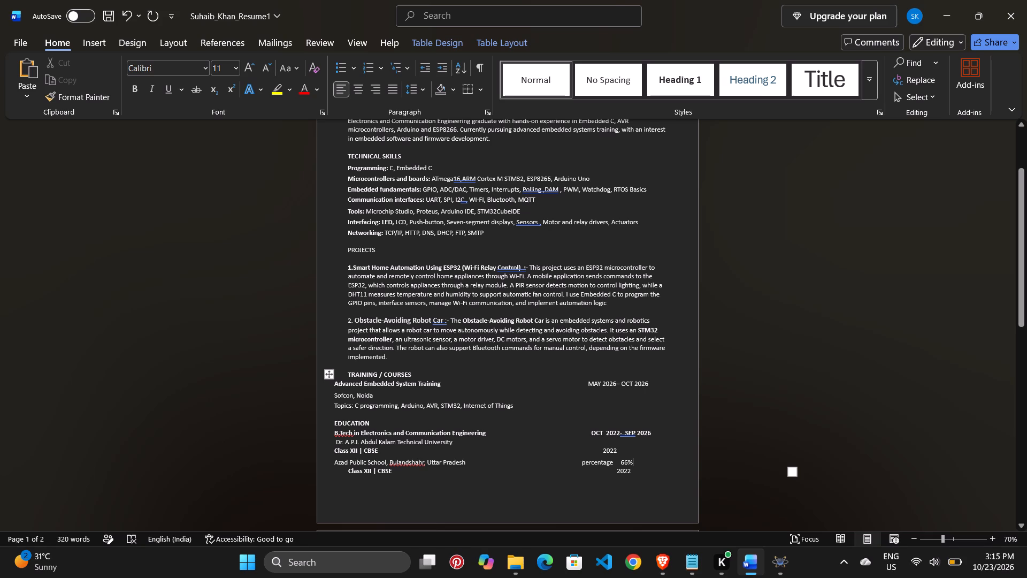
key("BackSpace")
key("BackSpace")
key("BackSpace")
key("BackSpace")
key("BackSpace")
key("BackSpace")
key("BackSpace")
key("BackSpace")
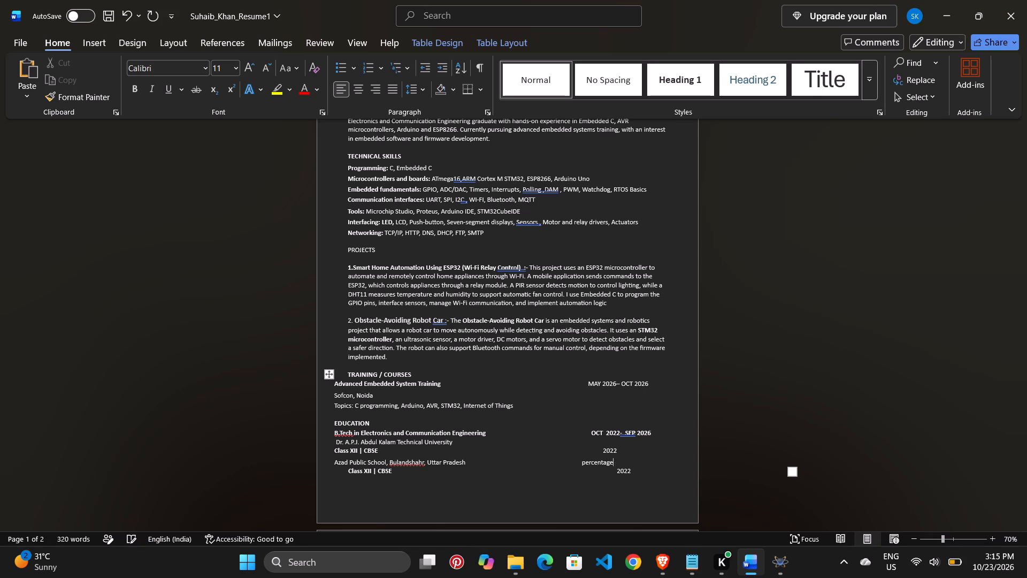
key("BackSpace")
key("BackSpace")
key("BackSpace")
key("BackSpace")
key("BackSpace")
key("BackSpace")
key("BackSpace")
key("BackSpace")
key("BackSpace")
key("BackSpace")
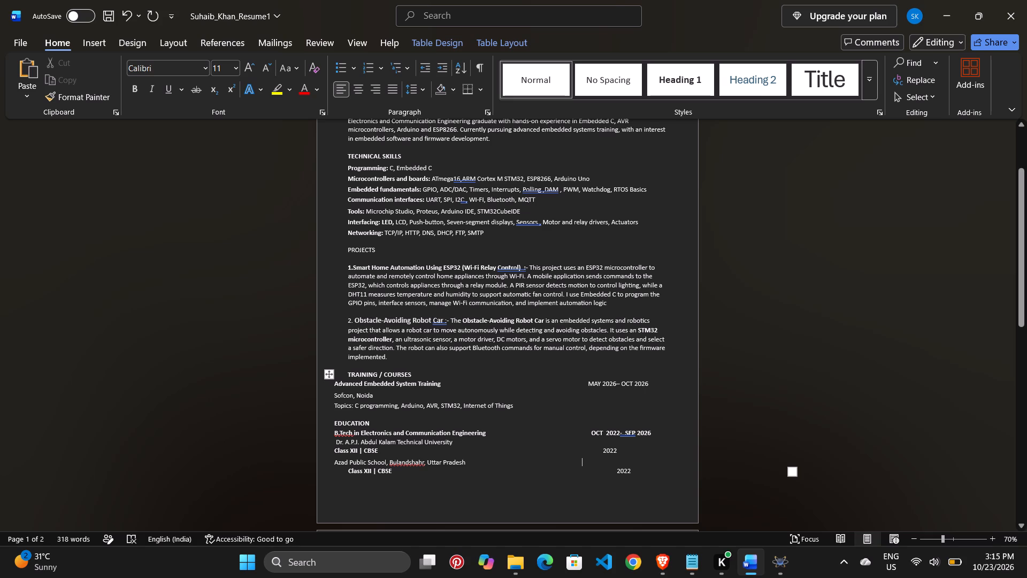
Delete the duplicate "Class XII | CBSE" text from the last line of the EDUCATION section.
left_click(647, 471)
left_click_drag(647, 471, 378, 475)
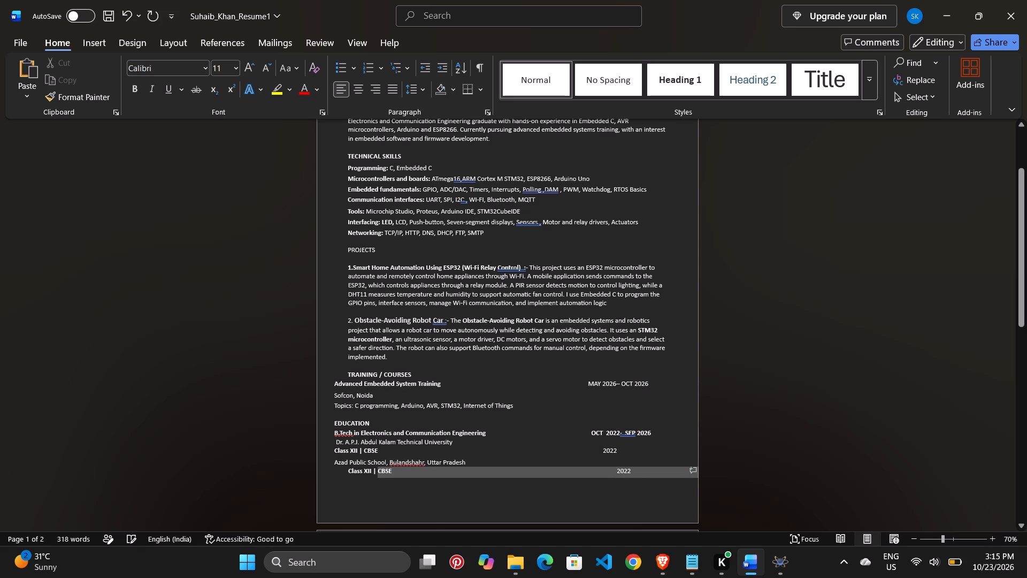
left_click_drag(378, 475, 349, 450)
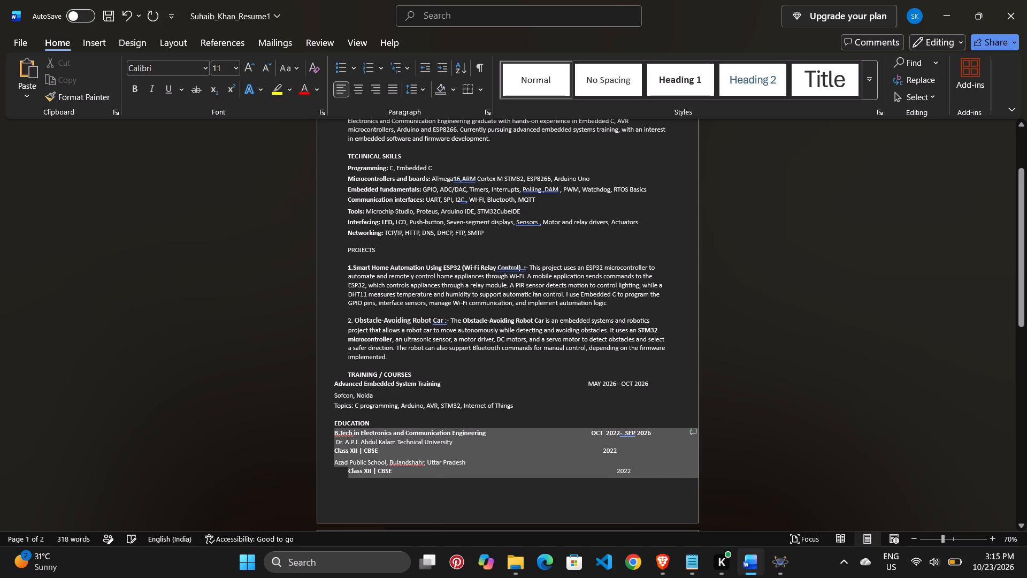
left_click_drag(349, 450, 357, 451)
left_click(480, 501)
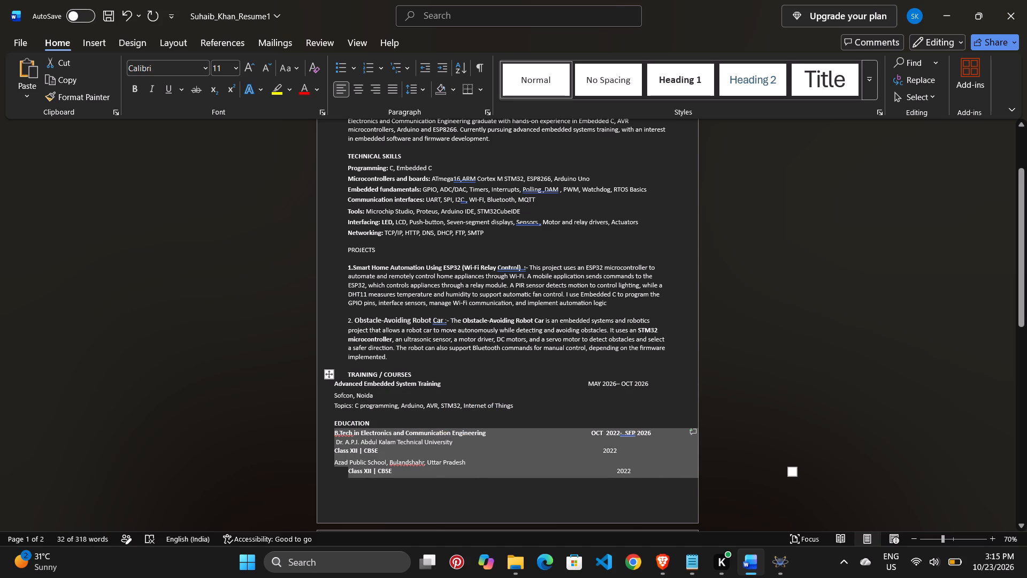
left_click(428, 476)
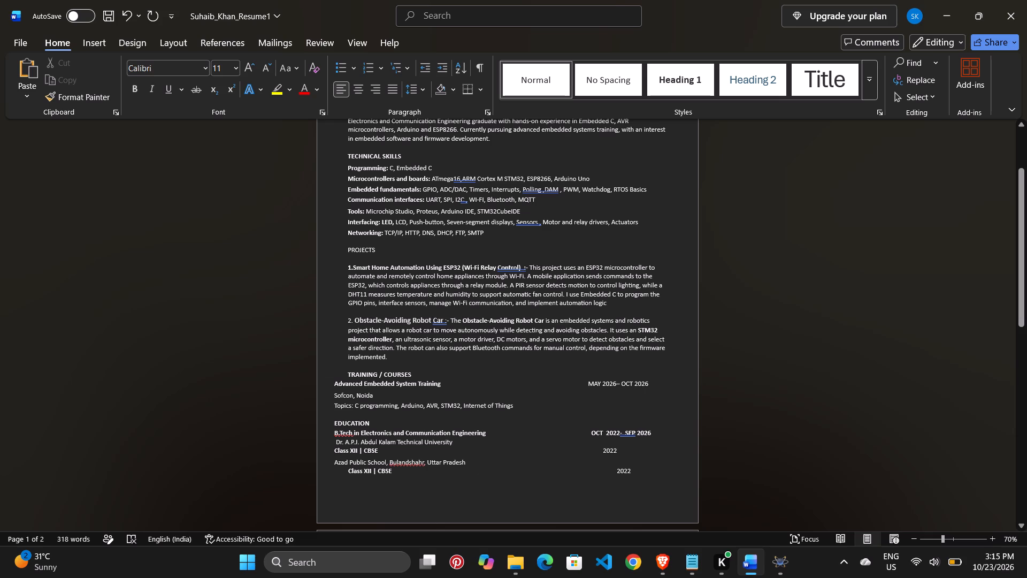
key("BackSpace")
key("BackSpace")
key("BackSpace")
key("BackSpace")
key("BackSpace")
key("BackSpace")
key("BackSpace")
key("BackSpace")
key("BackSpace")
key("BackSpace")
key("BackSpace")
key("BackSpace")
key("BackSpace")
key("BackSpace")
key("BackSpace")
key("BackSpace")
key("BackSpace")
key("BackSpace")
key("BackSpace")
key("BackSpace")
key("BackSpace")
key("BackSpace")
key("BackSpace")
key("BackSpace")
key("BackSpace")
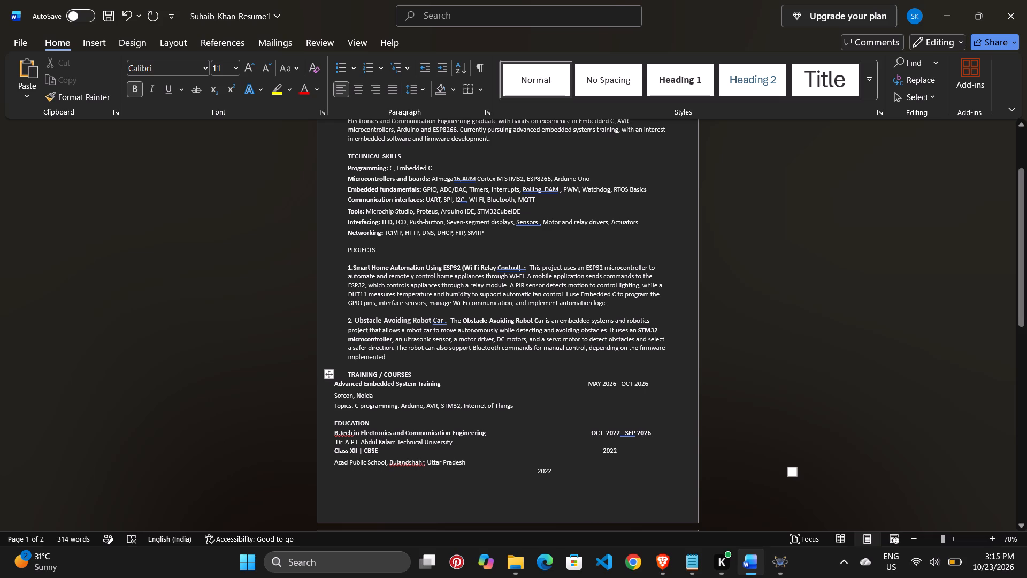
Delete the year 2022 that stands alone on the last line below the school entry.
left_click(568, 468)
key("BackSpace")
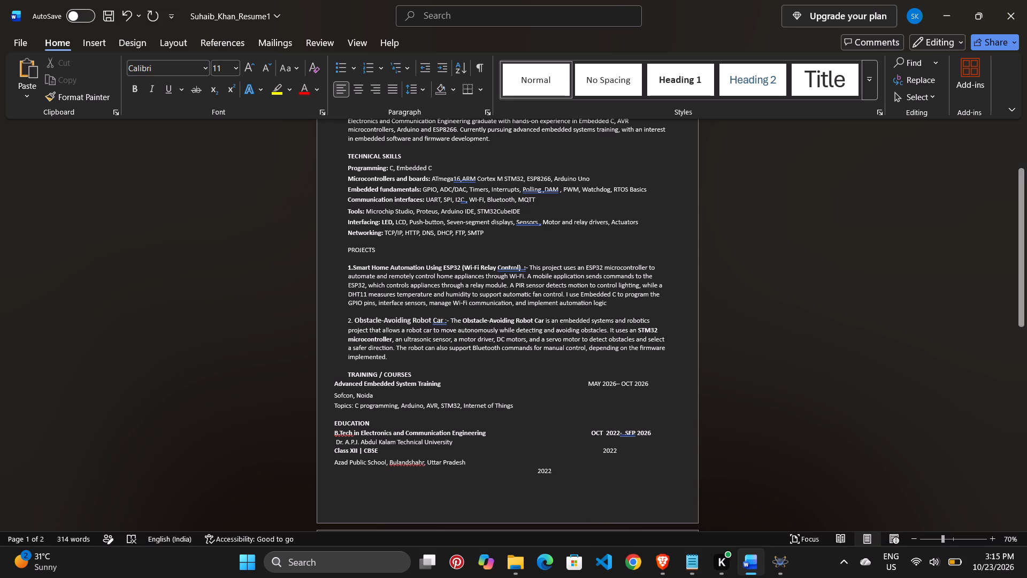
key("BackSpace")
key("BackSpace")
key("BackSpace")
key("BackSpace")
key("BackSpace")
key("BackSpace")
key("BackSpace")
key("BackSpace")
key("BackSpace")
key("BackSpace")
key("BackSpace")
key("BackSpace")
key("BackSpace")
key("BackSpace")
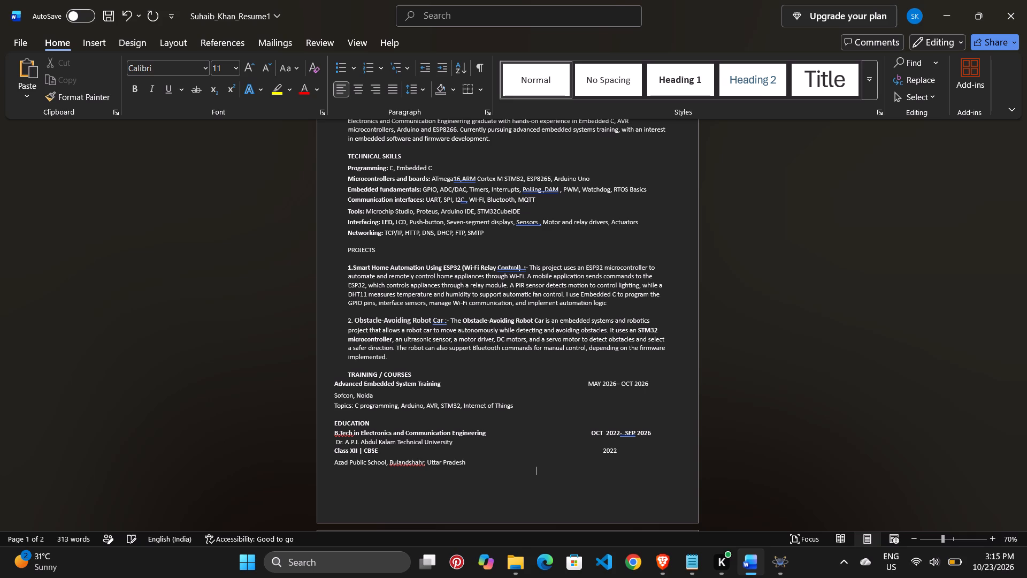
Delete the duplicate Azad Public School line on page 2 together with the empty space before it.
scroll(568, 468, "down", 3)
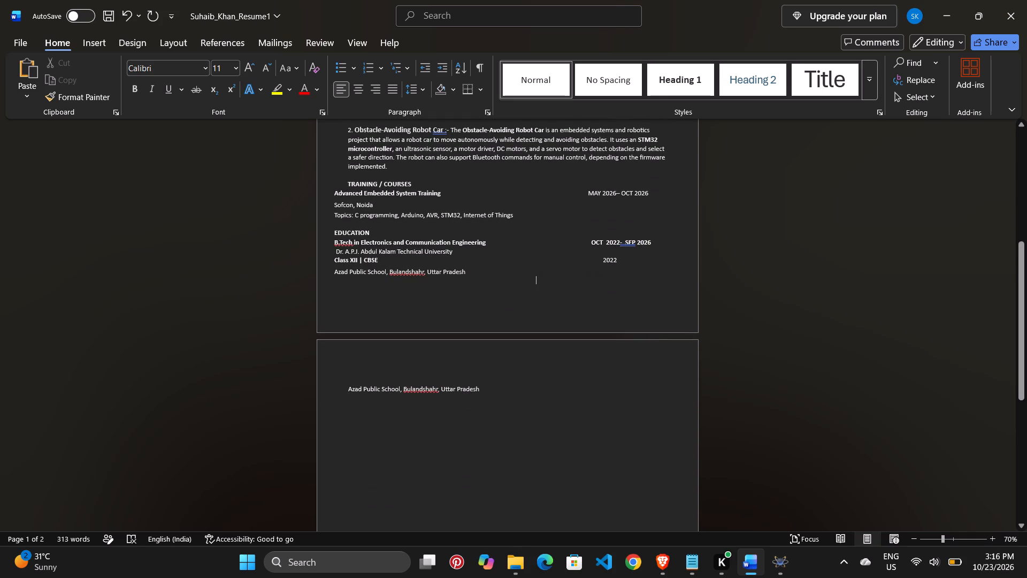
left_click(506, 395)
key("BackSpace")
key("BackSpace")
key("BackSpace")
key("BackSpace")
key("BackSpace")
key("BackSpace")
key("BackSpace")
key("BackSpace")
key("BackSpace")
key("BackSpace")
key("BackSpace")
key("BackSpace")
key("BackSpace")
key("BackSpace")
key("BackSpace")
key("BackSpace")
key("BackSpace")
key("BackSpace")
key("BackSpace")
key("BackSpace")
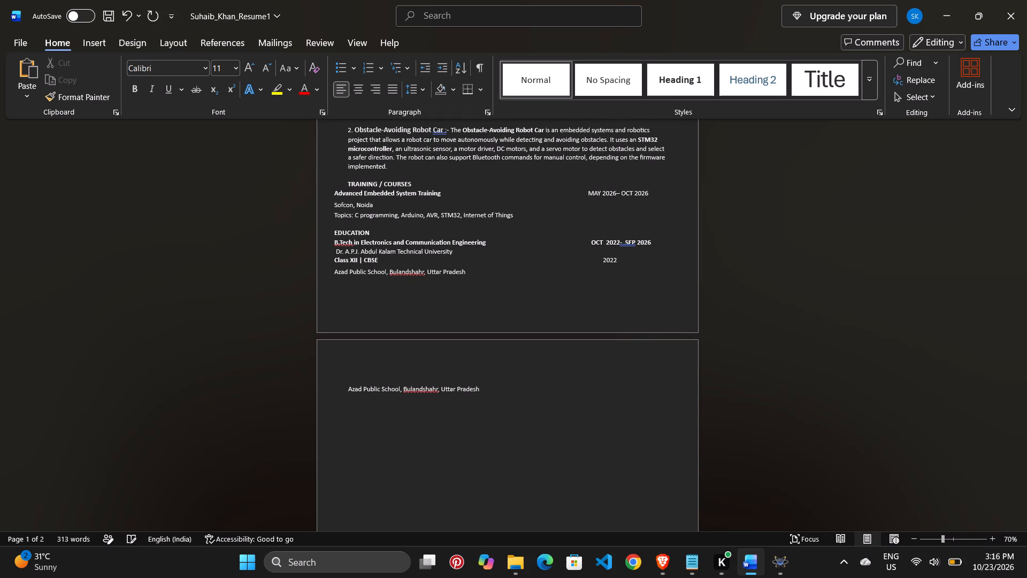
key("BackSpace")
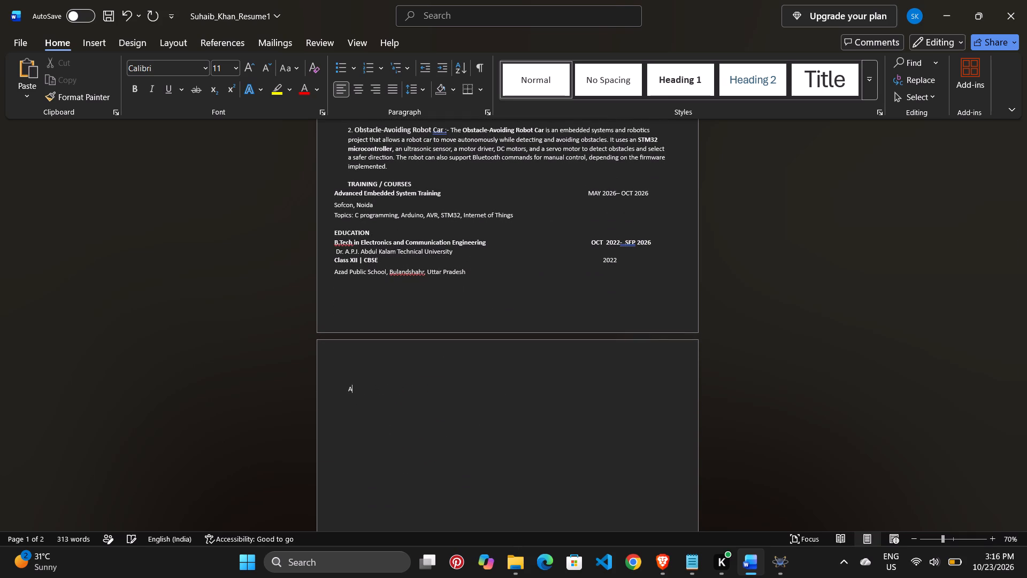
key("BackSpace")
key("BackSpace")
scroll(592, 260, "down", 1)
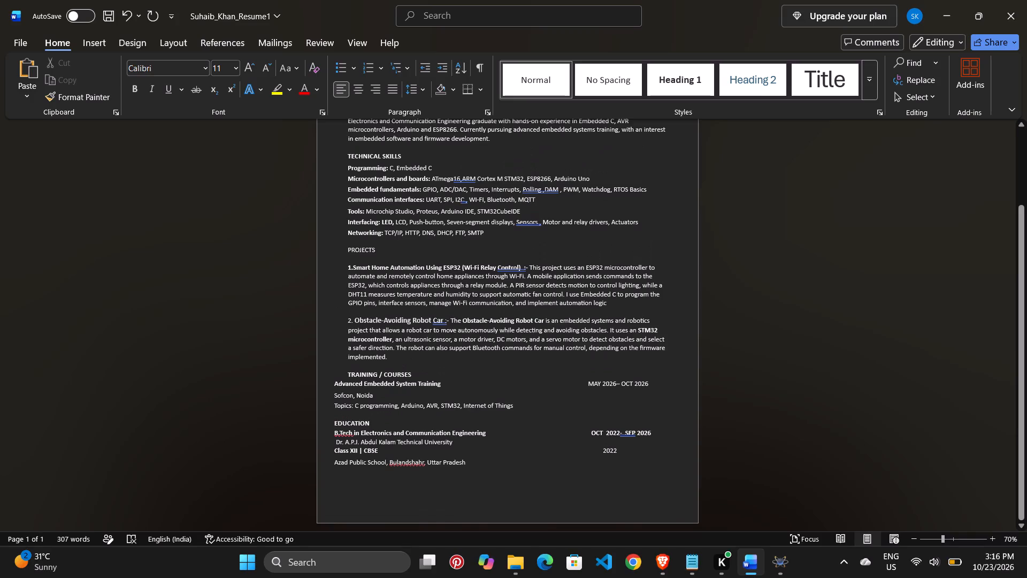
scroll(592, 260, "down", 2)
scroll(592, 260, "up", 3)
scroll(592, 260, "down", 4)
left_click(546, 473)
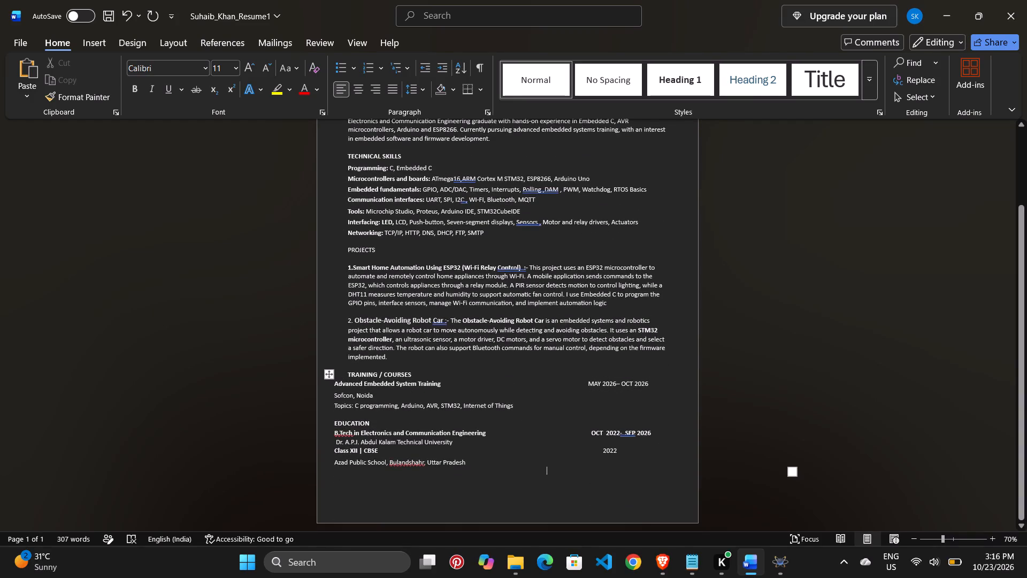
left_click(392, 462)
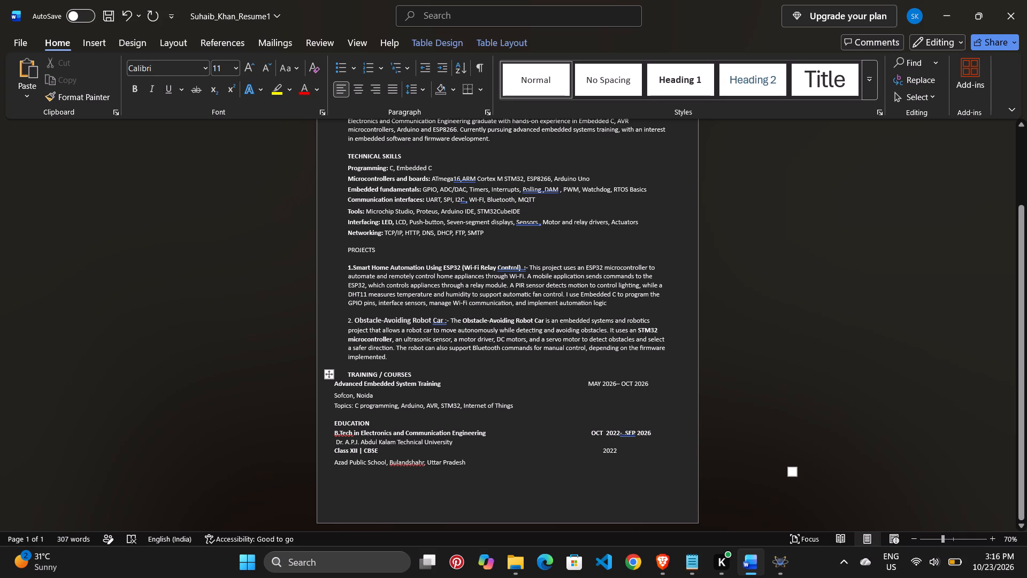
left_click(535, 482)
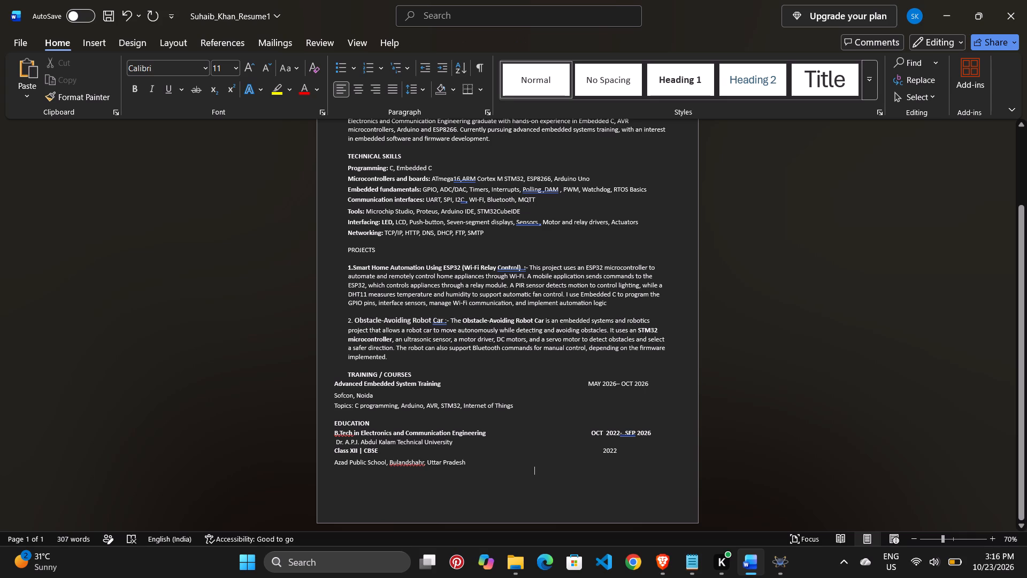
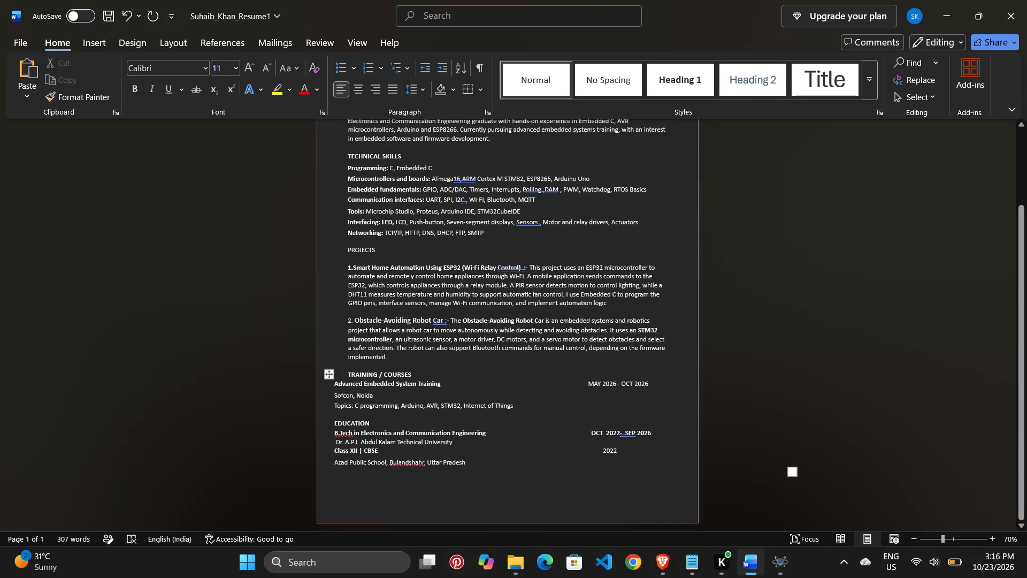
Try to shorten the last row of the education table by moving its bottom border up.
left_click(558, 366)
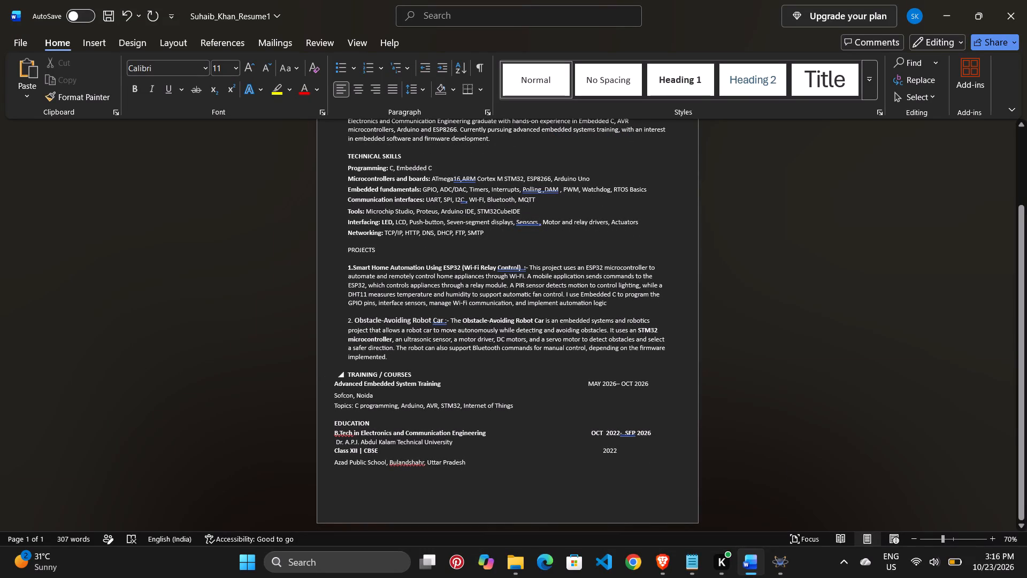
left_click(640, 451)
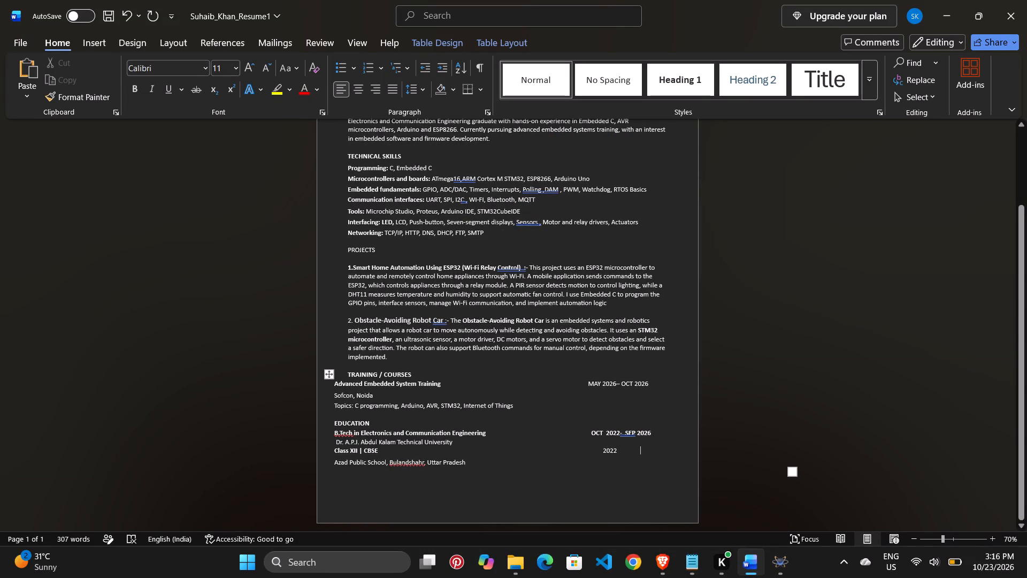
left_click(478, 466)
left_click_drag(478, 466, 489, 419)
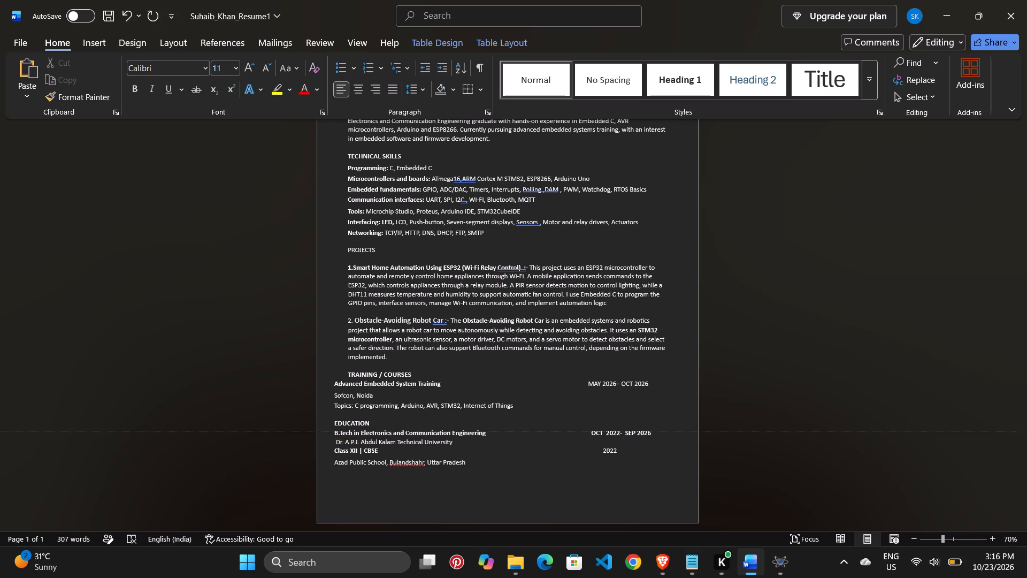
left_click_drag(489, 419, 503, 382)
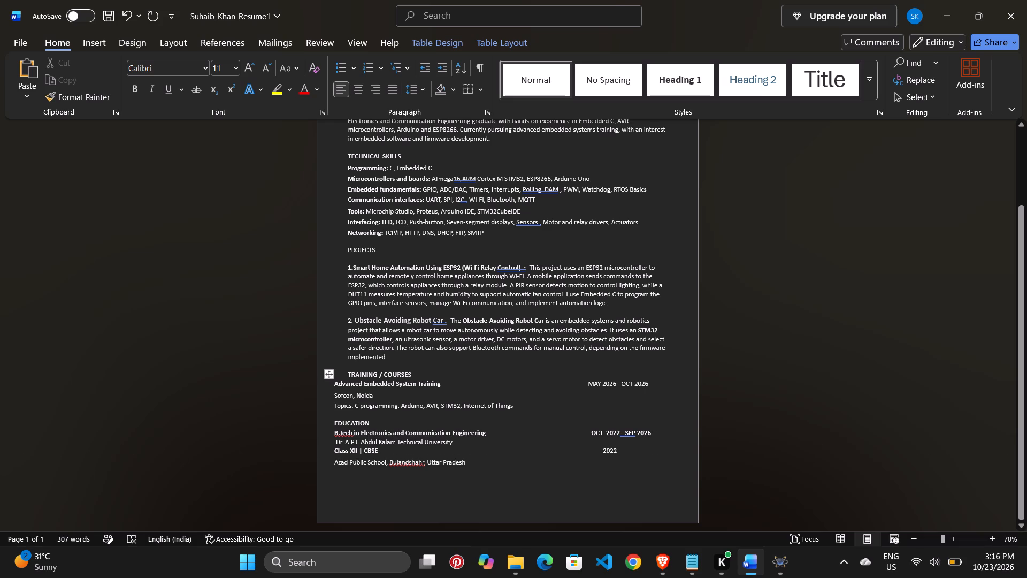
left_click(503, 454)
Increase the height of the education table's last row by moving its bottom border down.
left_click_drag(499, 466, 492, 474)
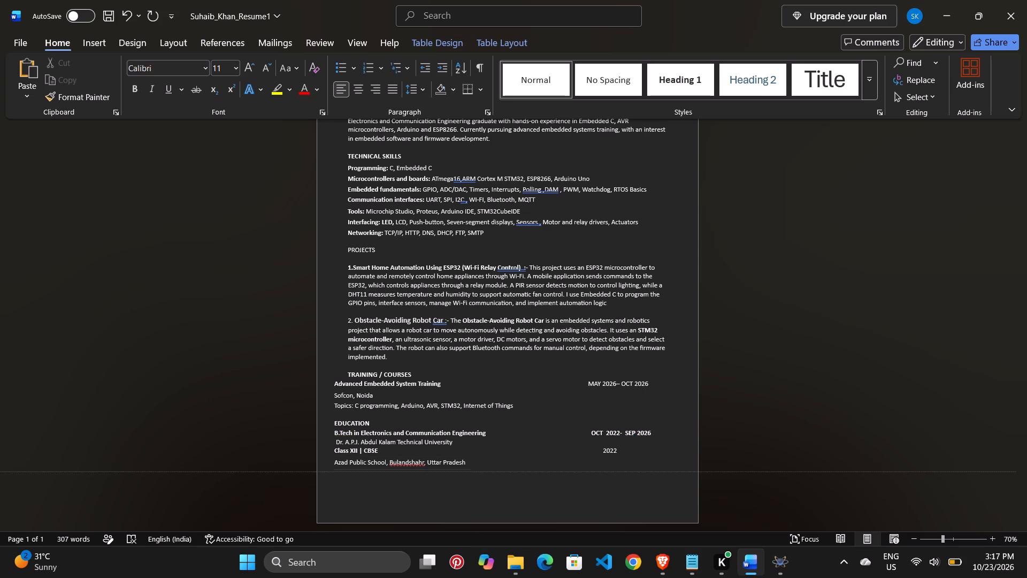
left_click_drag(492, 474, 480, 500)
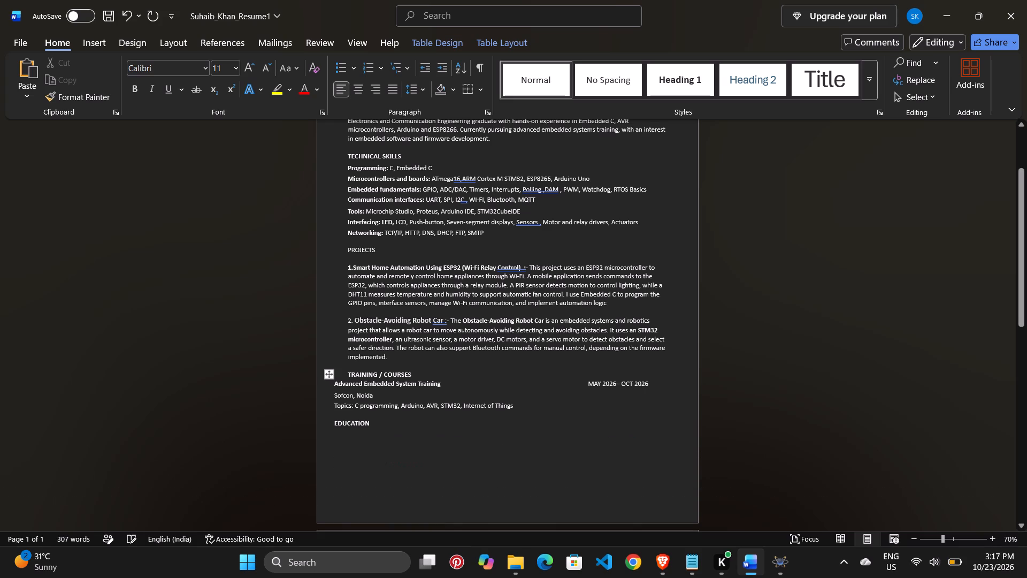
left_click(480, 500)
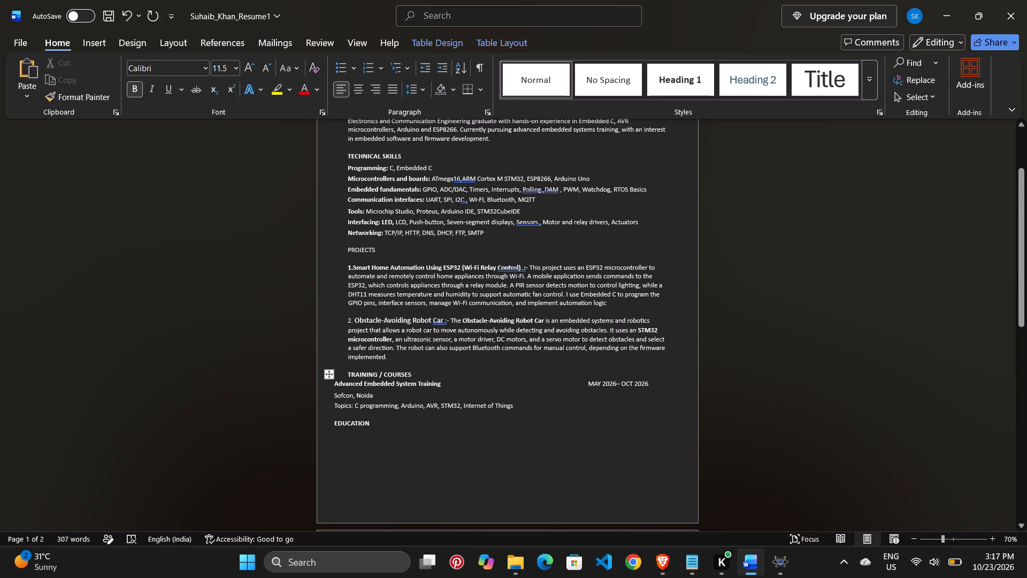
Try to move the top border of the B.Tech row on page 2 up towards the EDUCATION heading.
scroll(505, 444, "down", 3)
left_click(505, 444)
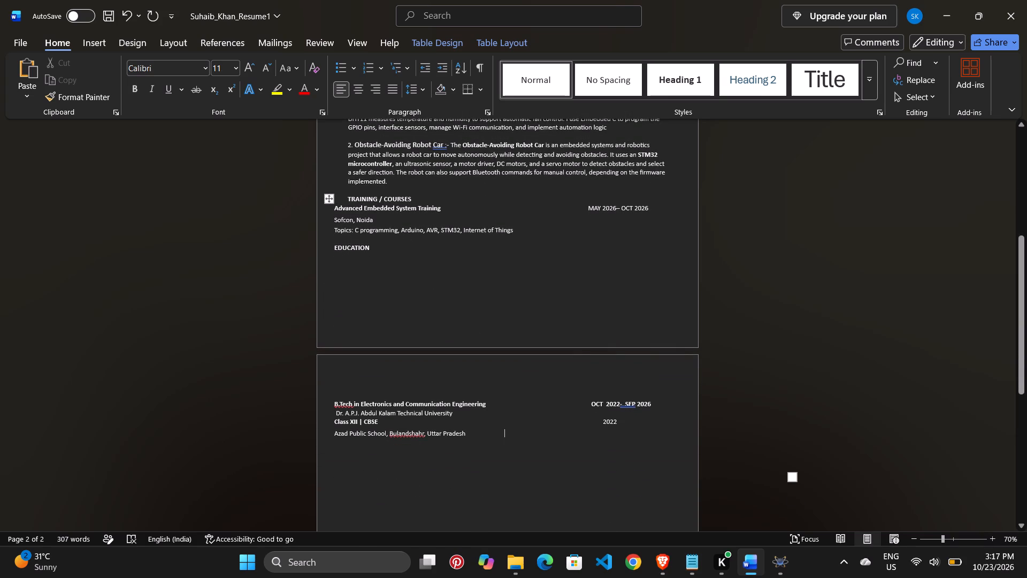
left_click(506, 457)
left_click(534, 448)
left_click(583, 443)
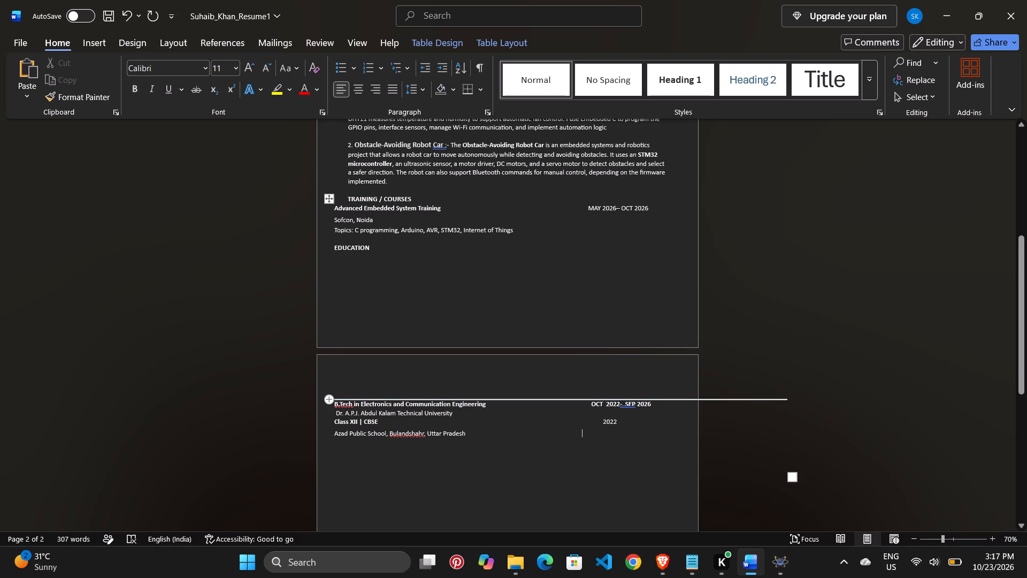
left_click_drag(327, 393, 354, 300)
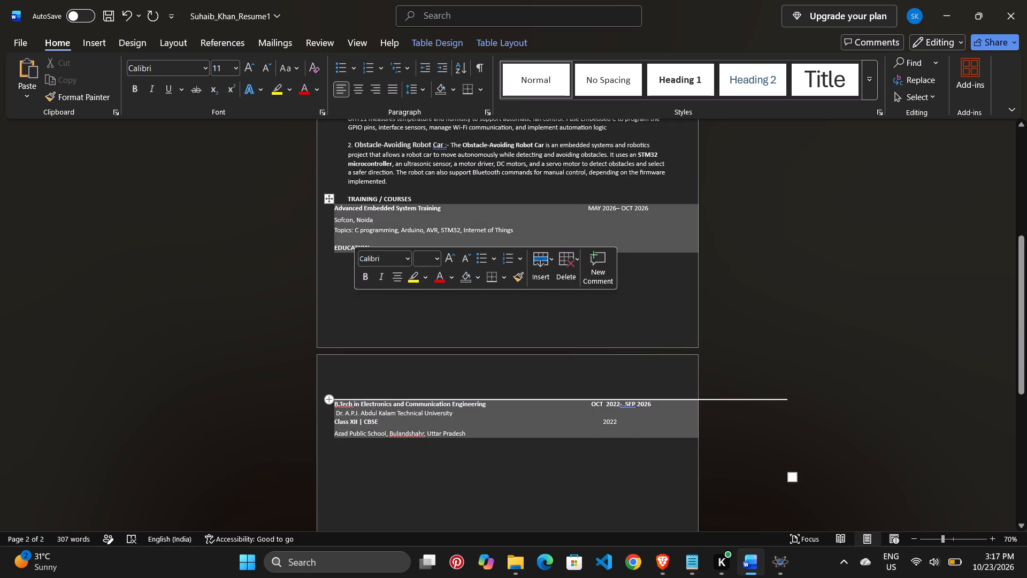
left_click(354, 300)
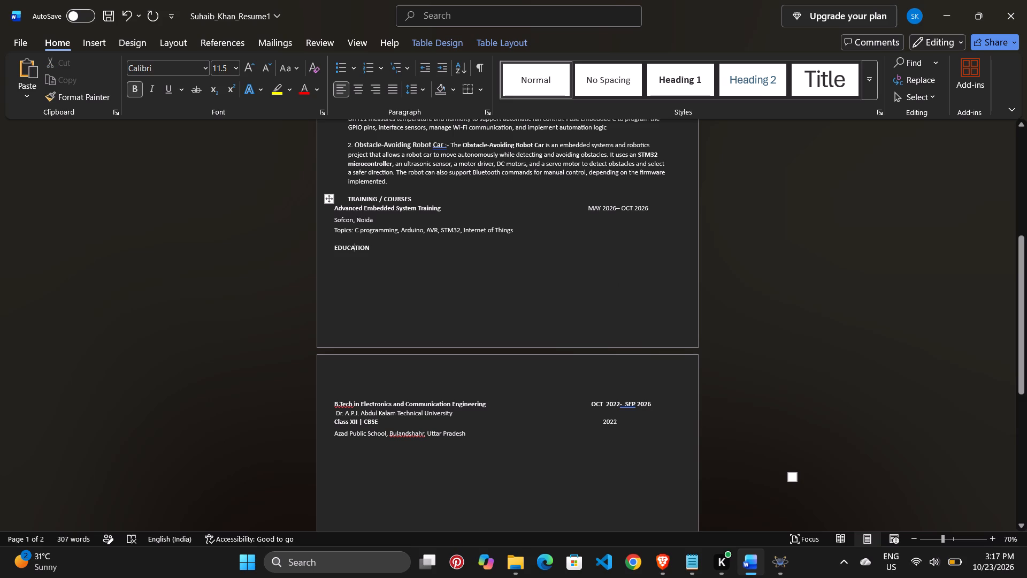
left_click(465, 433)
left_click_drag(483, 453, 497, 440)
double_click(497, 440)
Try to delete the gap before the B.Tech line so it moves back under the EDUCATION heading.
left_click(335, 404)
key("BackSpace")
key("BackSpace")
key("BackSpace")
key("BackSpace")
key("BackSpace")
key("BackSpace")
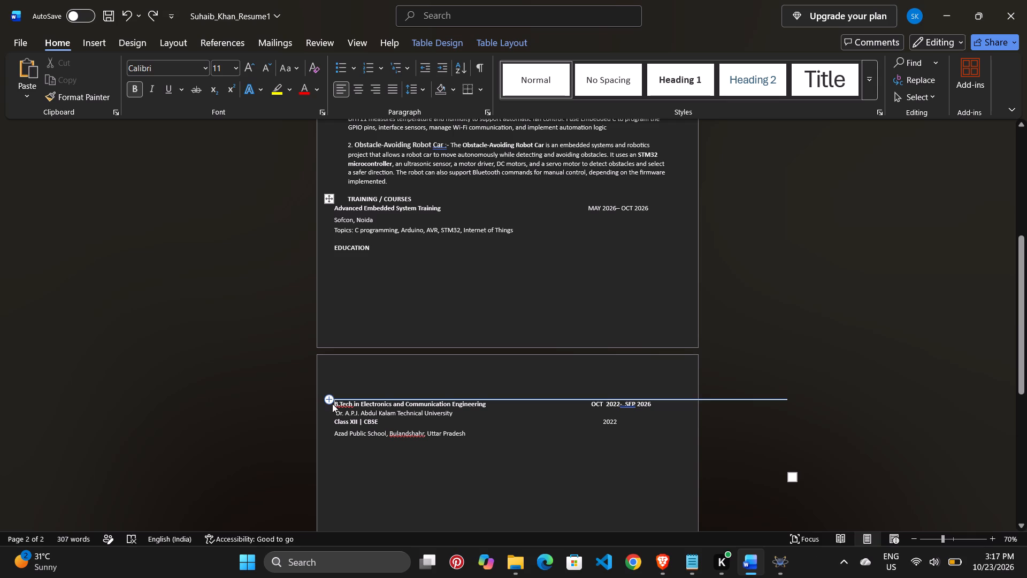
Resize the training and education table inward and upward, bringing its outer edge in to about the page edge.
left_click(557, 443)
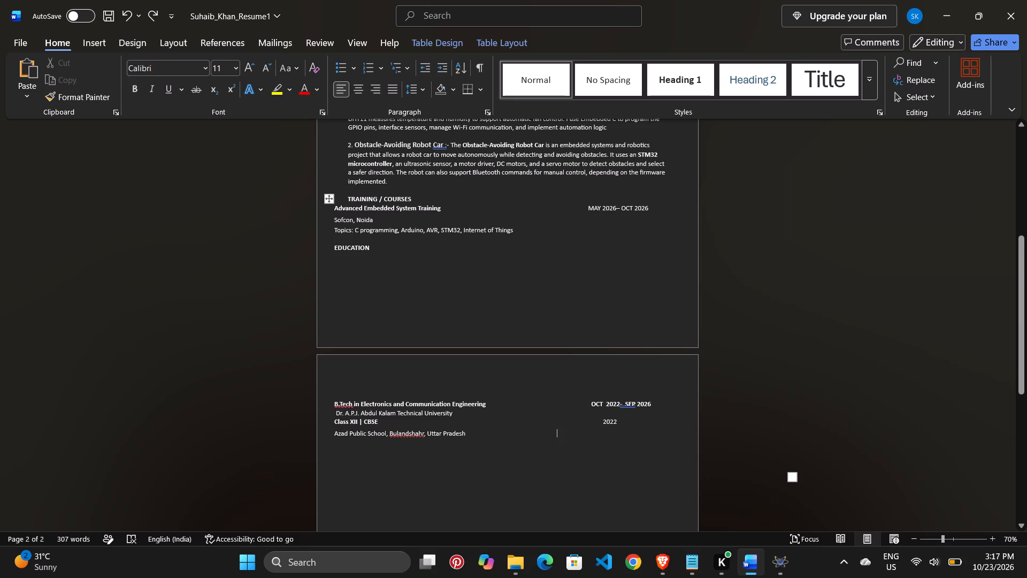
left_click(794, 476)
left_click_drag(794, 476, 778, 417)
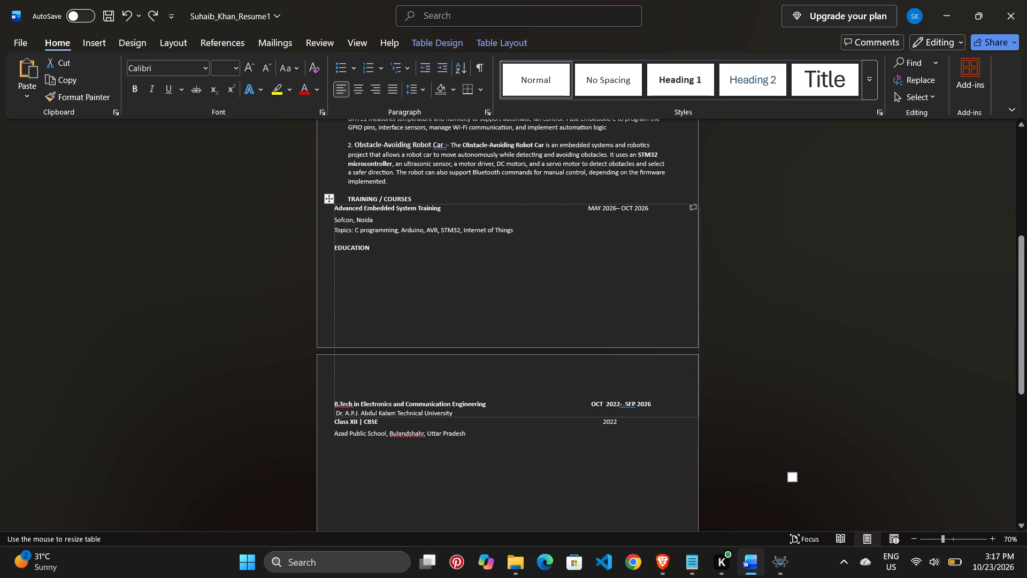
left_click_drag(778, 417, 771, 343)
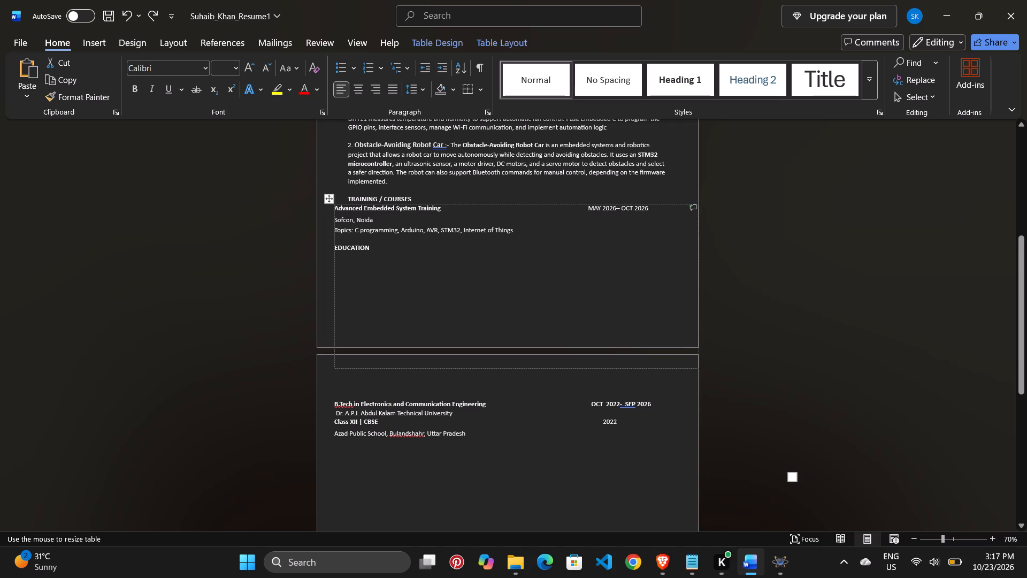
left_click_drag(771, 343, 710, 329)
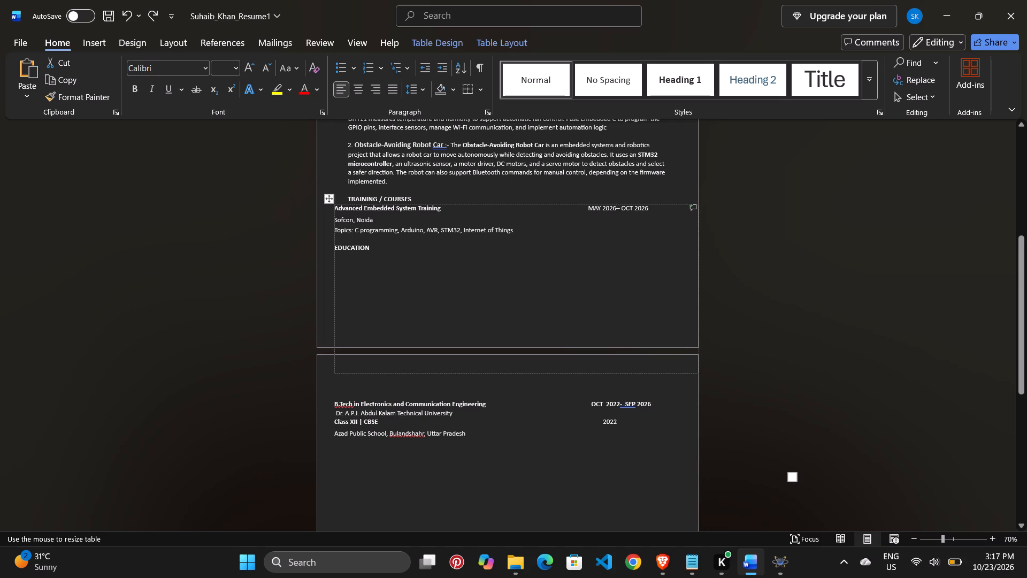
left_click_drag(710, 329, 709, 325)
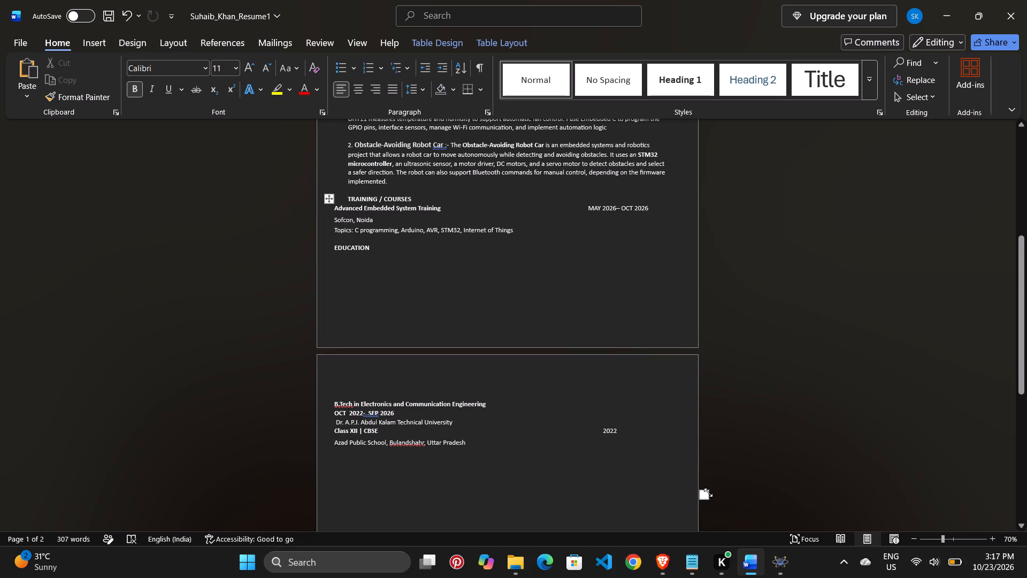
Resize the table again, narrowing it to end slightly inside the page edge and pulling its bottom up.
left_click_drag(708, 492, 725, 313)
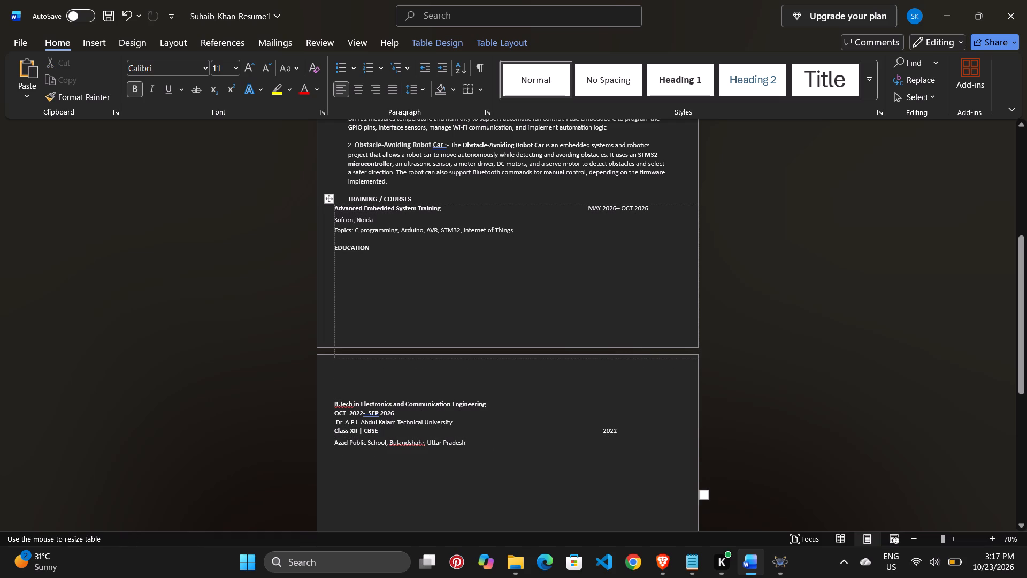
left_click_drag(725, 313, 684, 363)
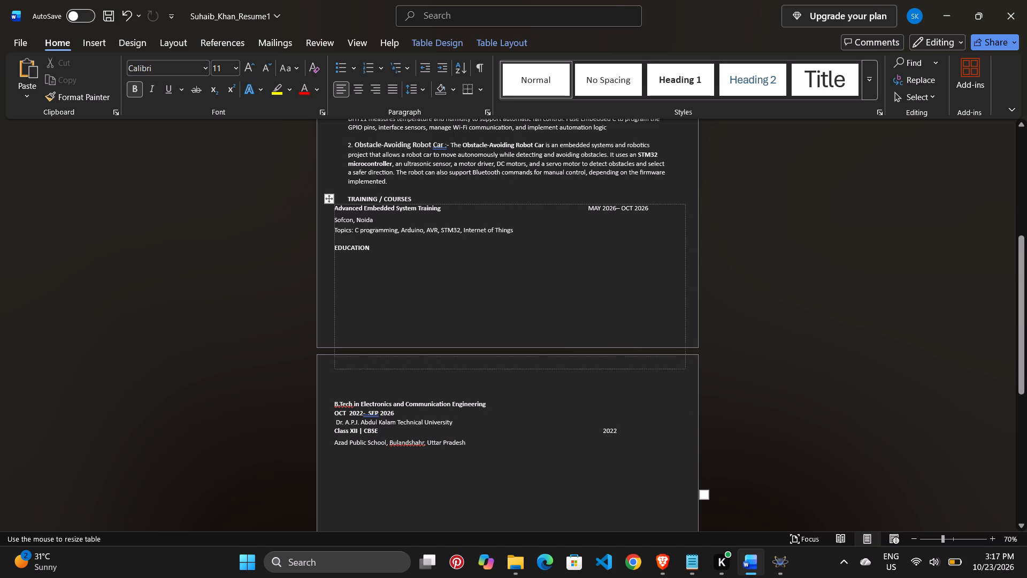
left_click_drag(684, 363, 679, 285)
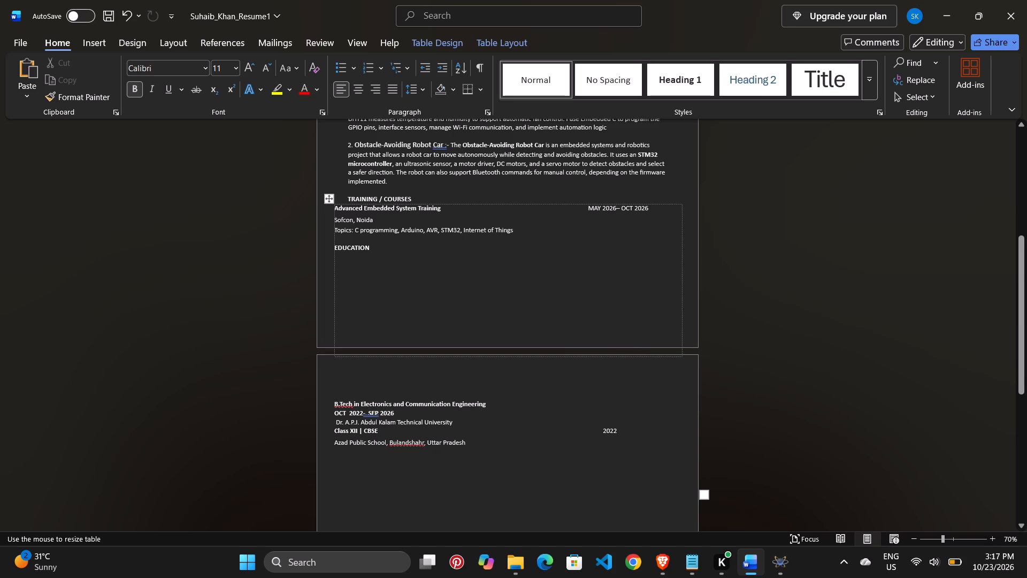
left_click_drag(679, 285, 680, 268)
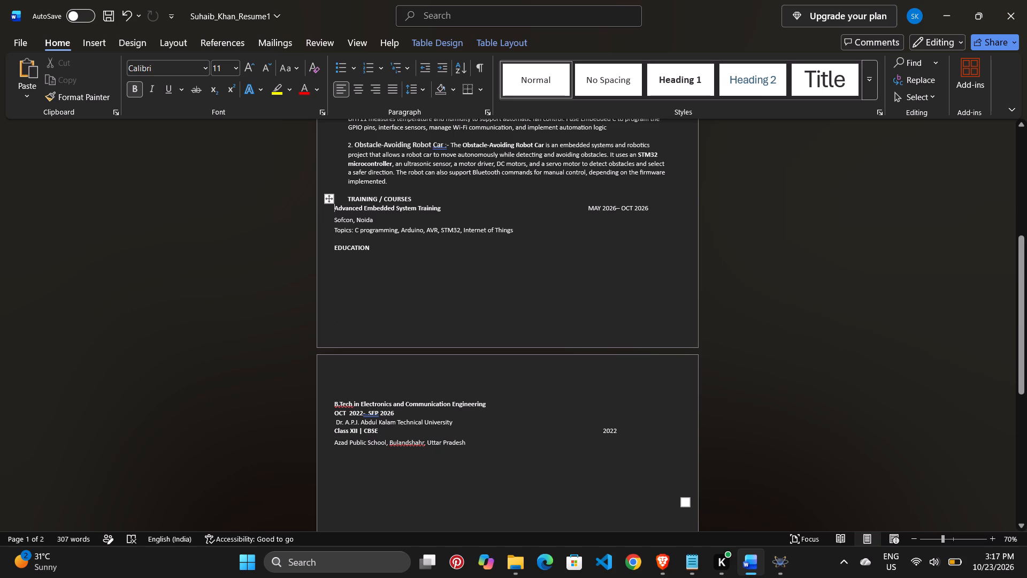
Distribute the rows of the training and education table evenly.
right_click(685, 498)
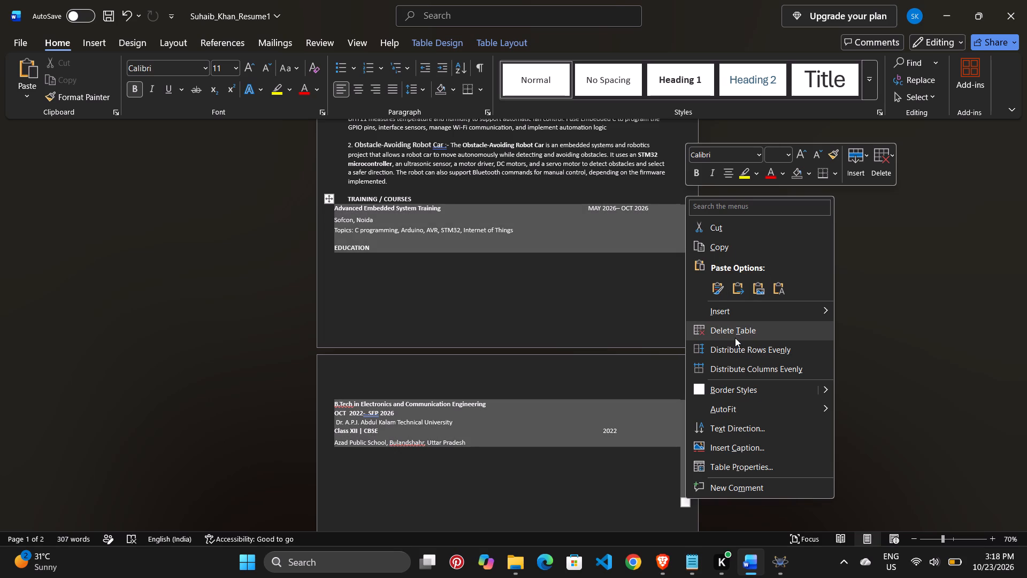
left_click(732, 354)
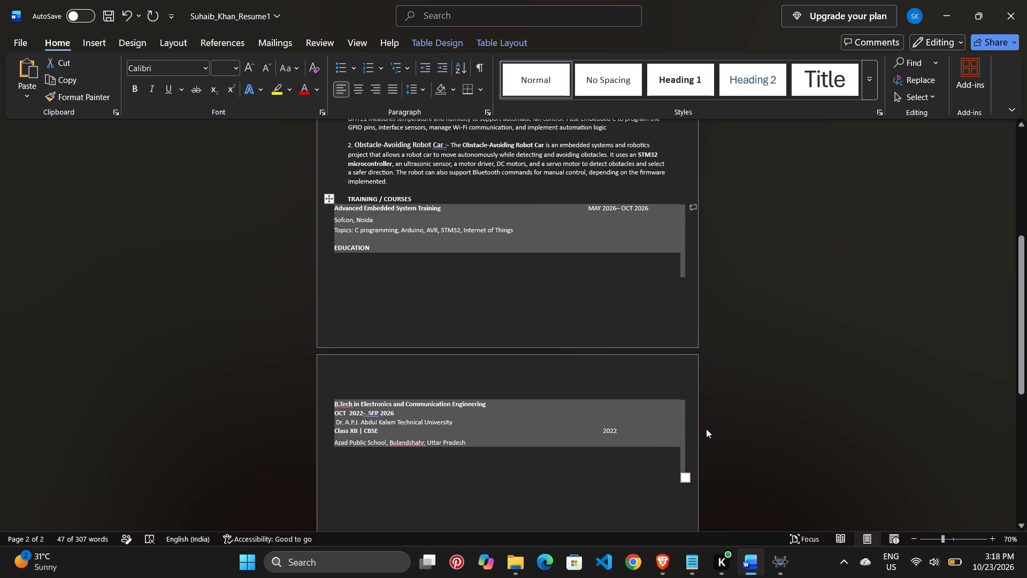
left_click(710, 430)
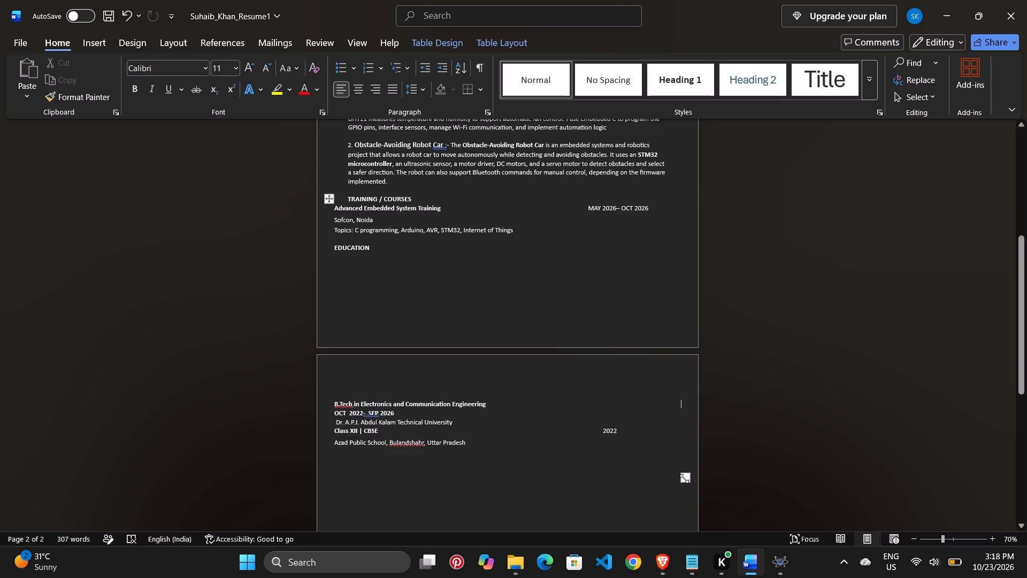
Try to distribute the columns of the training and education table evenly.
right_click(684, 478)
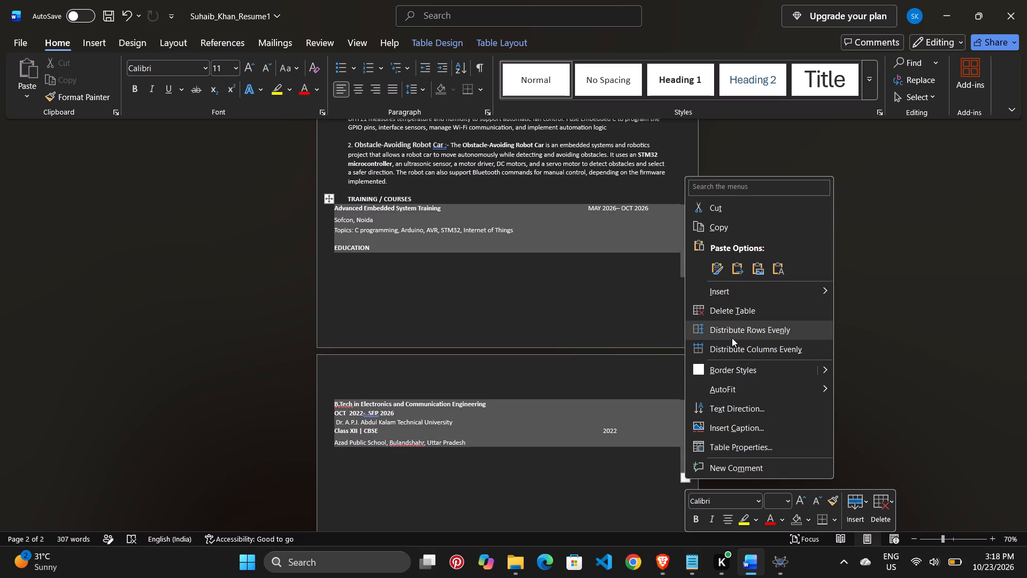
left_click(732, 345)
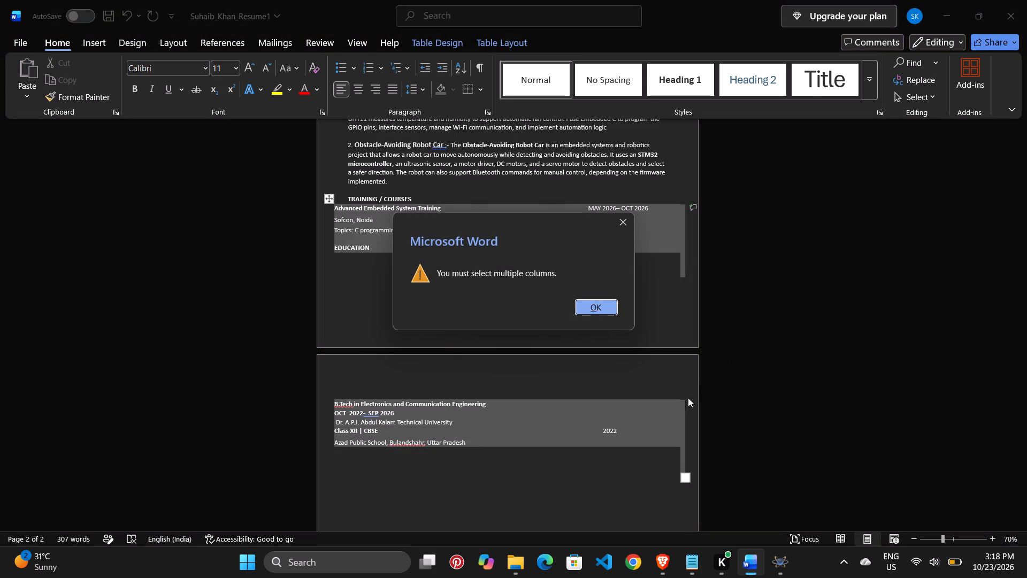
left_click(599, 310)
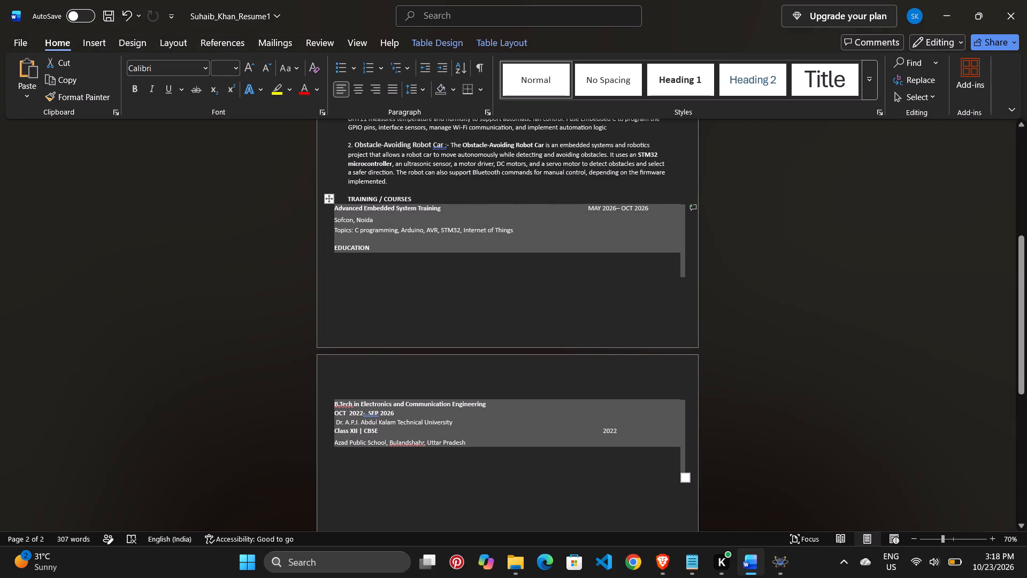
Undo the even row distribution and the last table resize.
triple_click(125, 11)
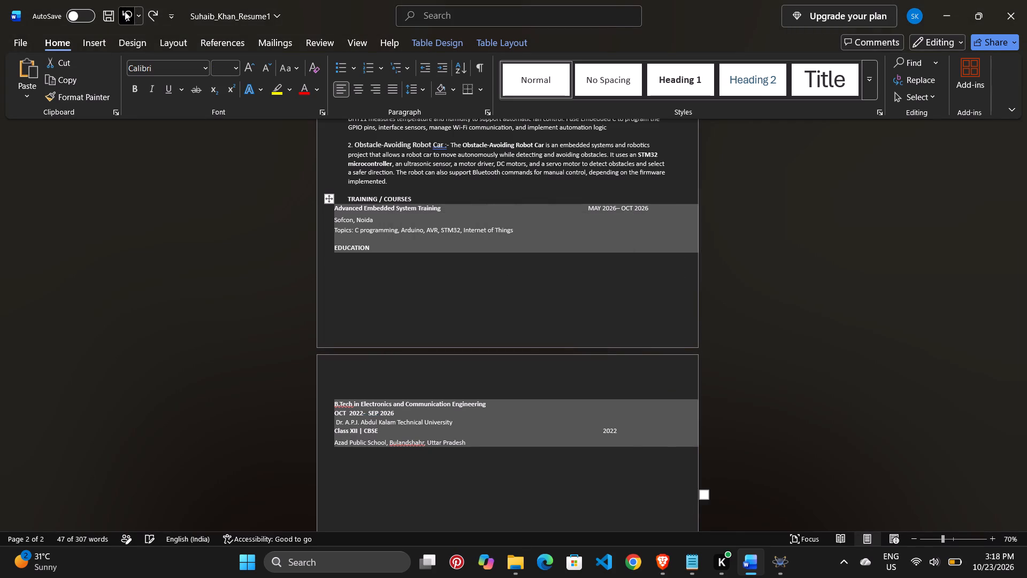
Undo the remaining resizing of the training and education table.
triple_click(125, 11)
left_click(125, 11)
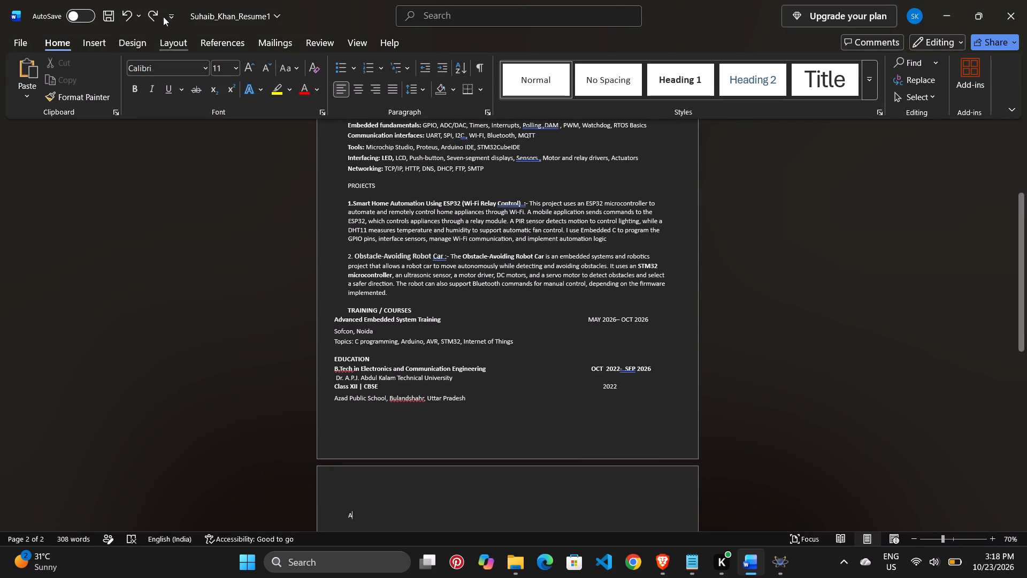
Keep undoing to bring back the deleted duplicate line "Azad Public School, Bulandshahr, Uttar Pradesh" below the table.
triple_click(126, 17)
triple_click(126, 17)
triple_click(126, 17)
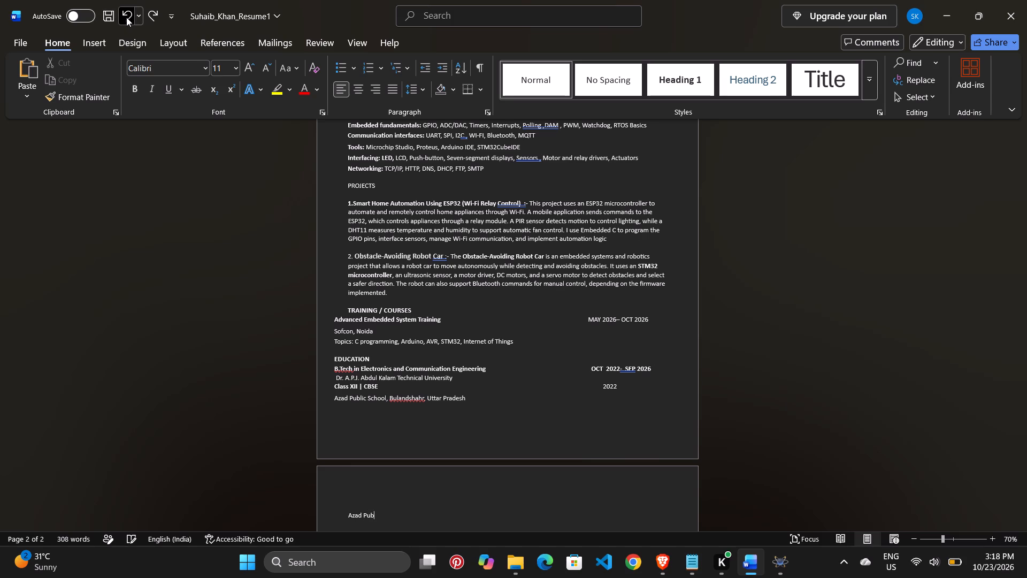
triple_click(126, 17)
triple_click(126, 17)
triple_click(126, 17)
triple_click(126, 17)
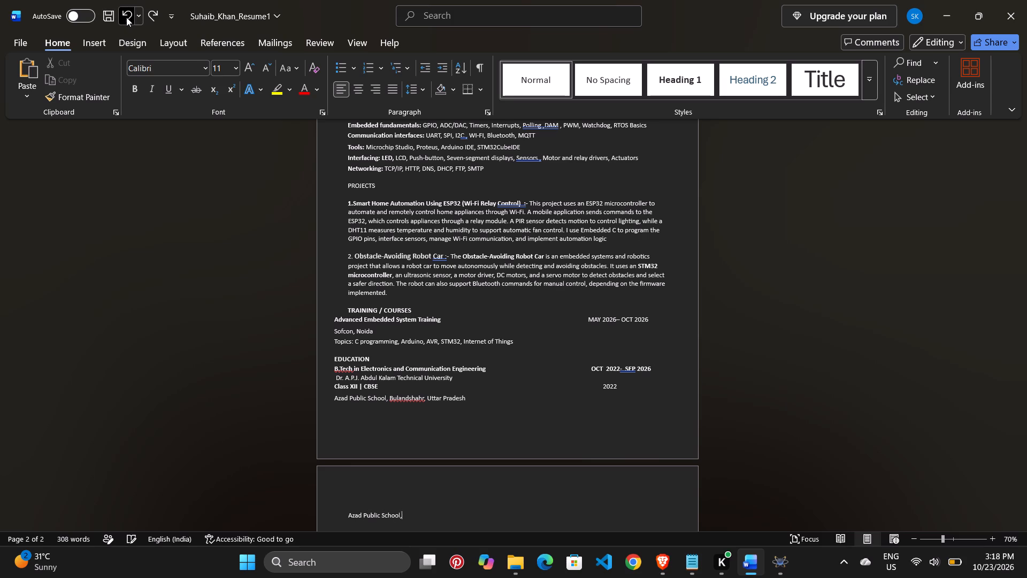
triple_click(126, 17)
triple_click(126, 17)
triple_click(126, 17)
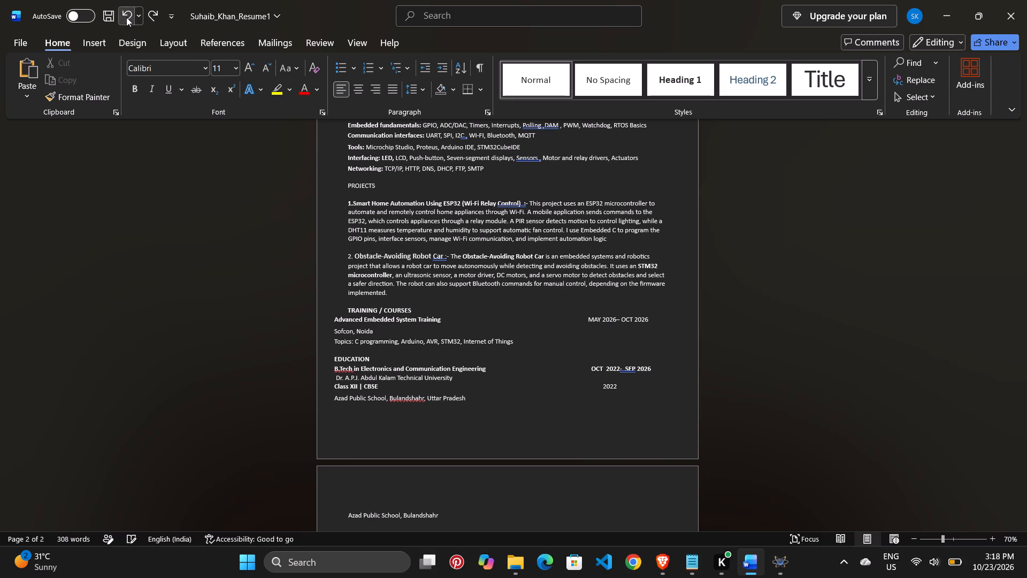
triple_click(126, 17)
triple_click(126, 17)
triple_click(126, 17)
triple_click(126, 17)
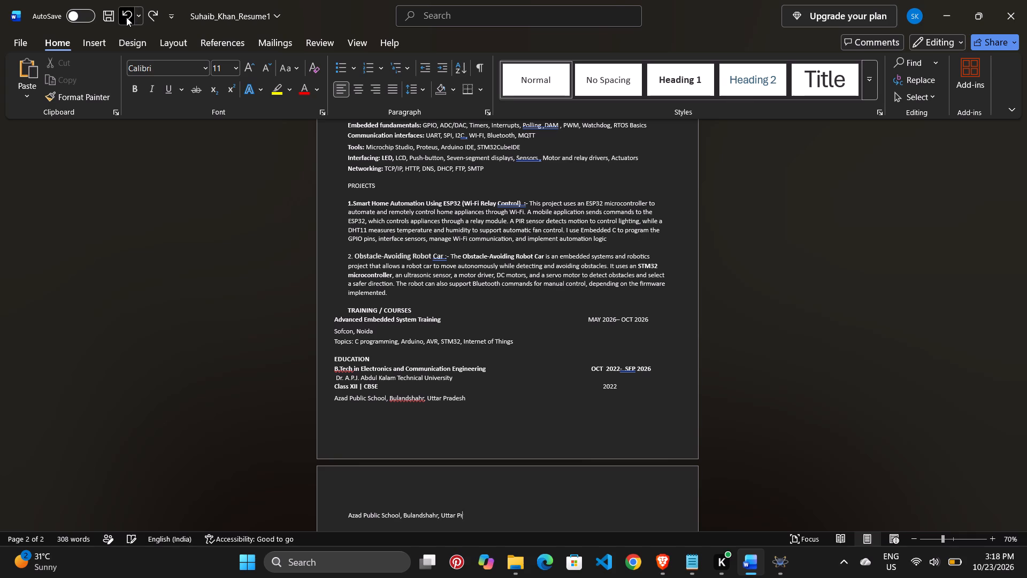
triple_click(126, 17)
triple_click(126, 17)
triple_click(126, 17)
triple_click(126, 17)
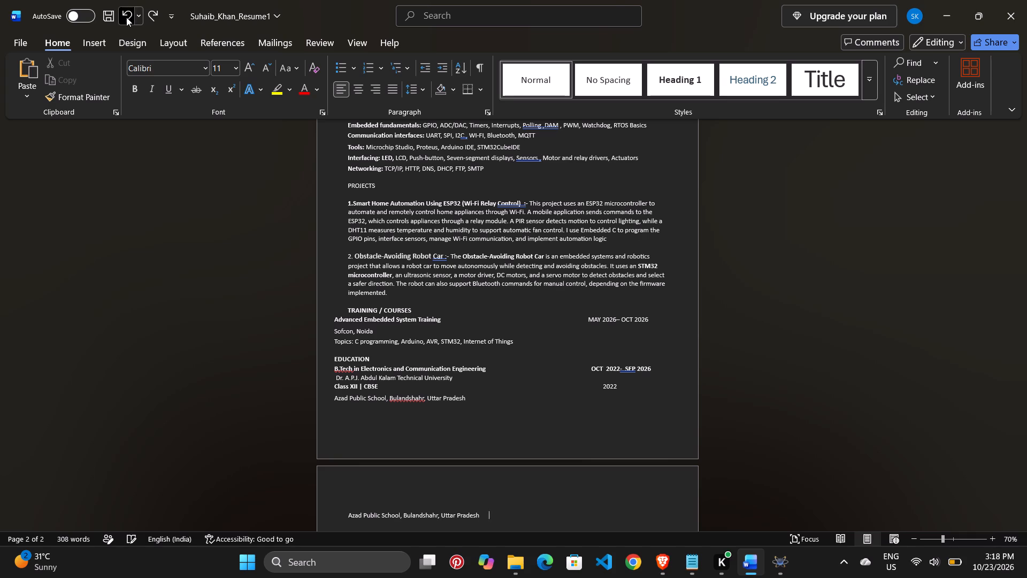
triple_click(126, 17)
triple_click(126, 17)
triple_click(126, 17)
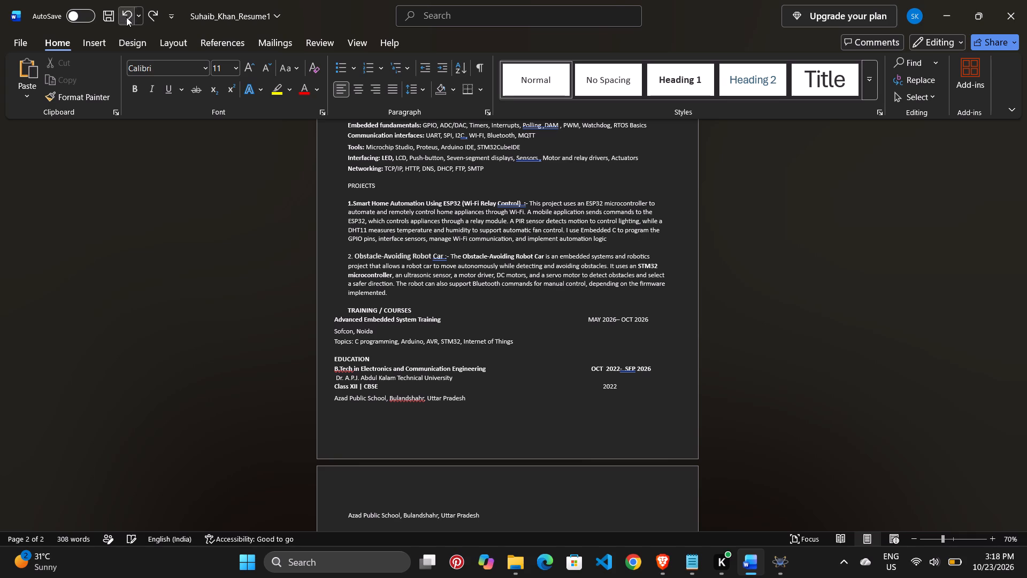
Keep undoing to bring back the deleted duplicate "Class XII | CBSE 2022" line and its spacing below the table.
triple_click(126, 17)
triple_click(126, 17)
triple_click(126, 17)
triple_click(126, 17)
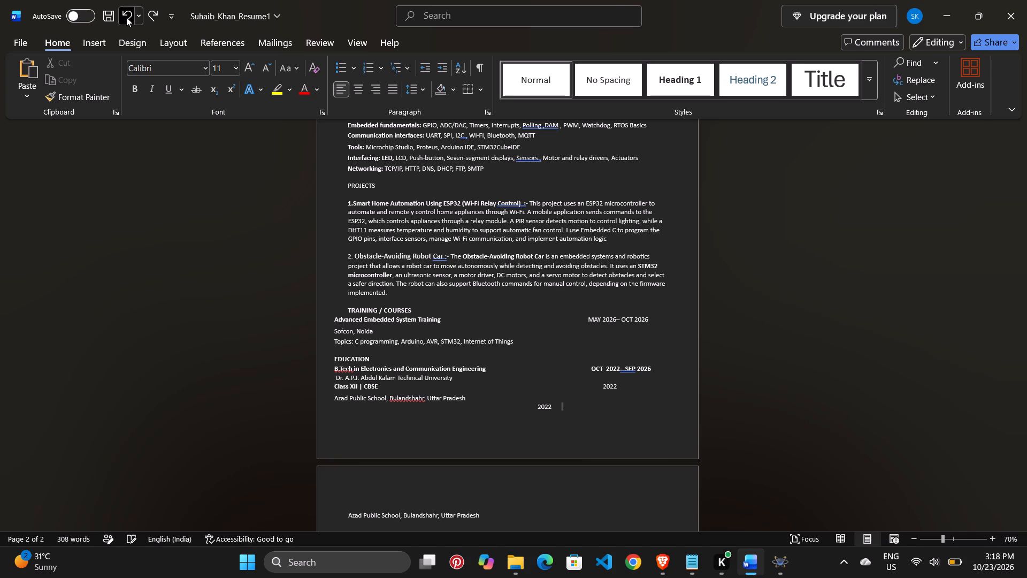
triple_click(126, 17)
triple_click(126, 17)
triple_click(126, 17)
triple_click(126, 17)
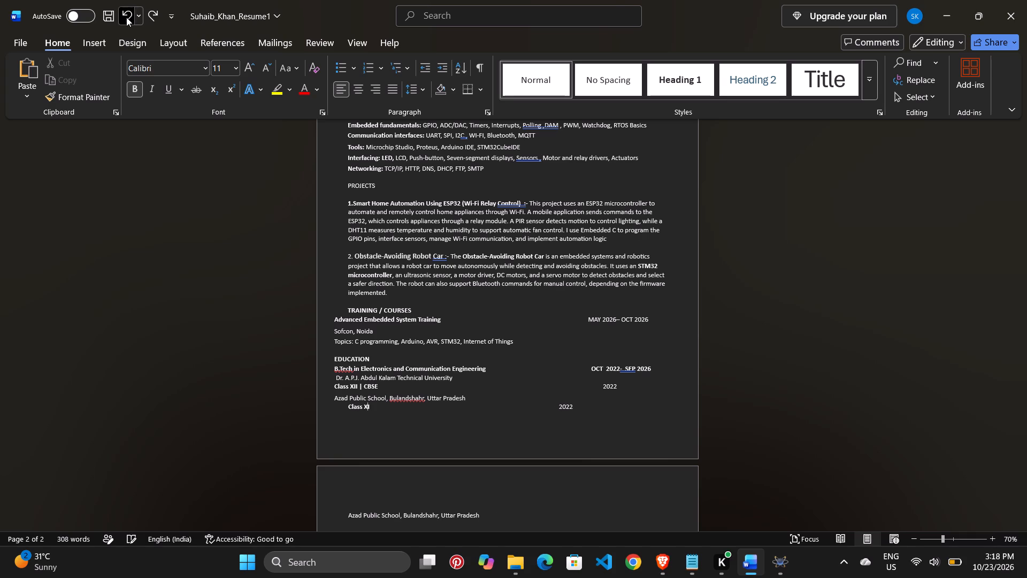
triple_click(126, 17)
triple_click(126, 17)
triple_click(126, 17)
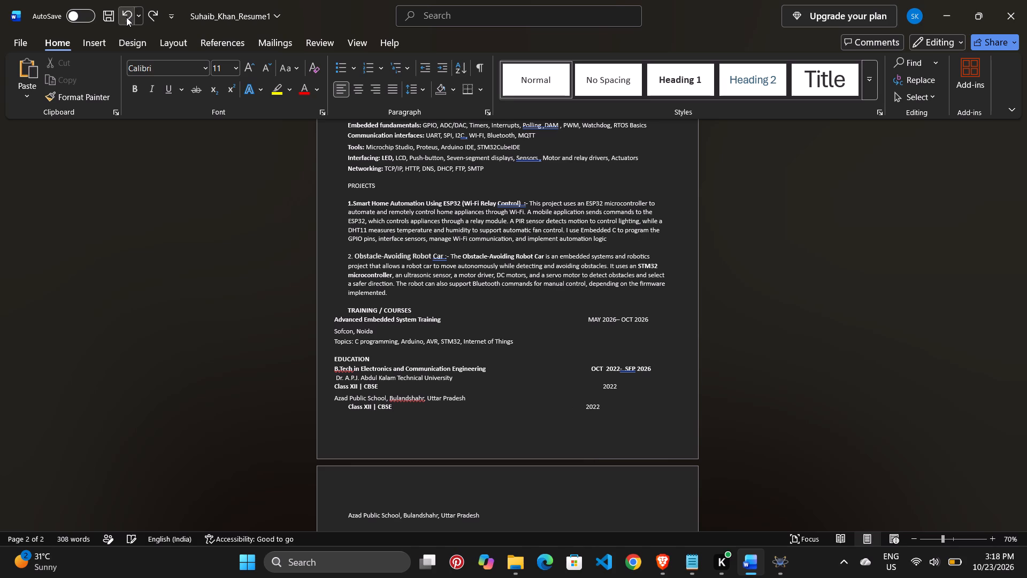
triple_click(126, 17)
triple_click(126, 17)
triple_click(126, 17)
triple_click(126, 17)
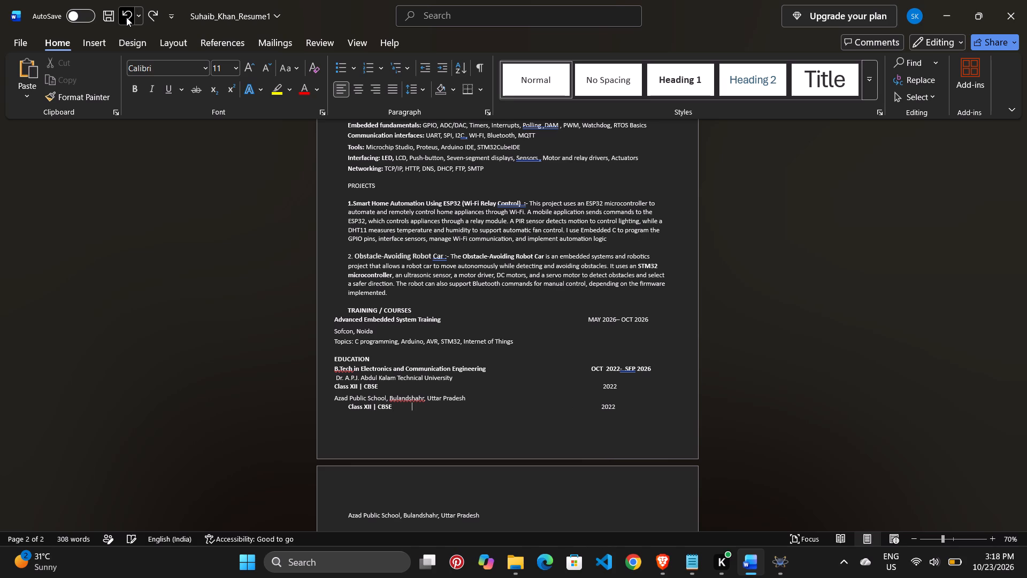
Keep undoing to bring back the deleted percentage text beside the school entry in the education table.
triple_click(126, 17)
triple_click(126, 17)
triple_click(126, 17)
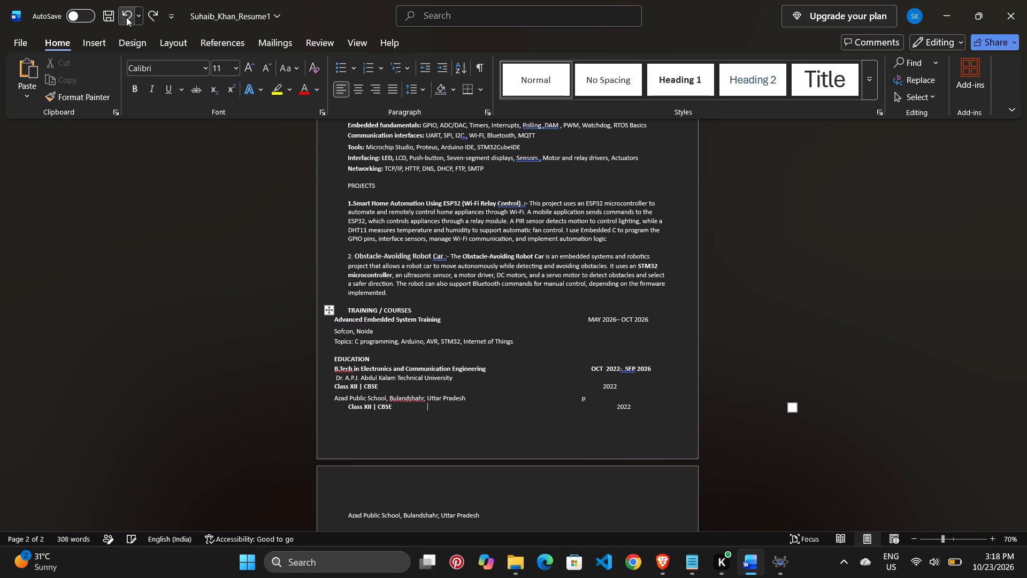
double_click(126, 17)
triple_click(126, 17)
triple_click(126, 17)
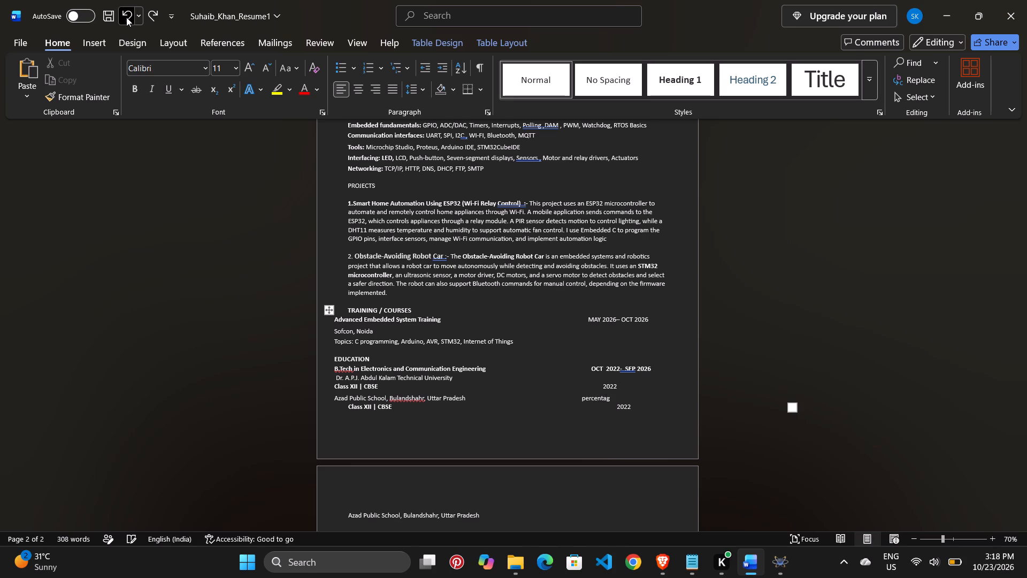
triple_click(126, 17)
left_click(126, 17)
triple_click(126, 17)
triple_click(126, 17)
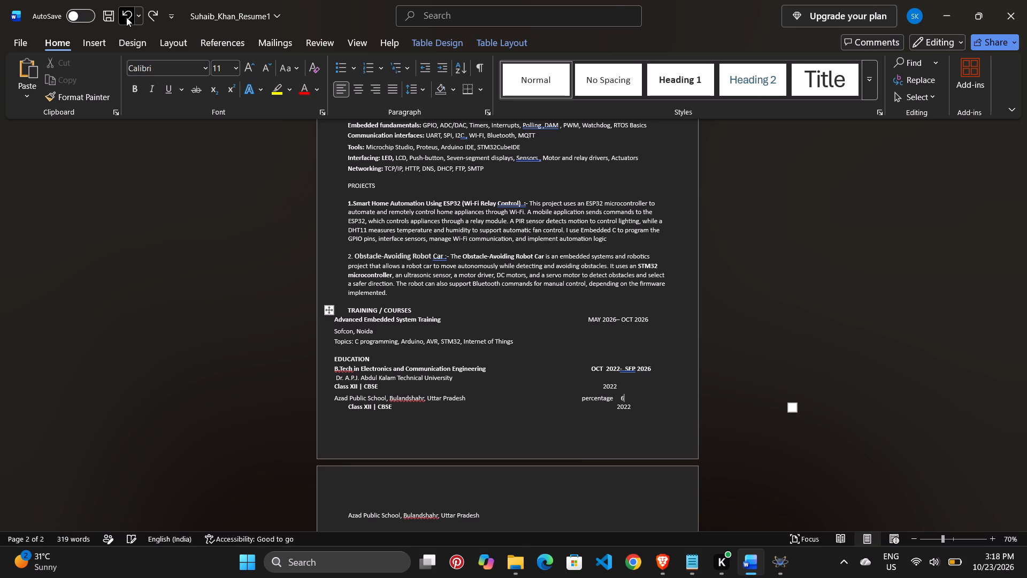
Undo further back to remove the percentage text and duplicate education lines, return the heading to TRAINING, and revert the spacing beside the school entry.
triple_click(126, 17)
left_click(126, 17)
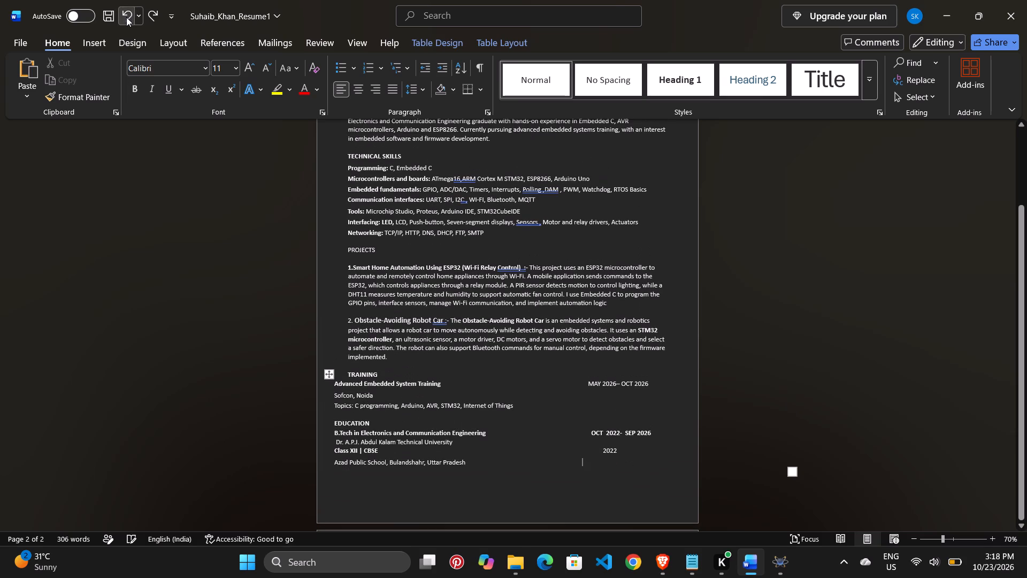
left_click(126, 17)
left_click(126, 17)
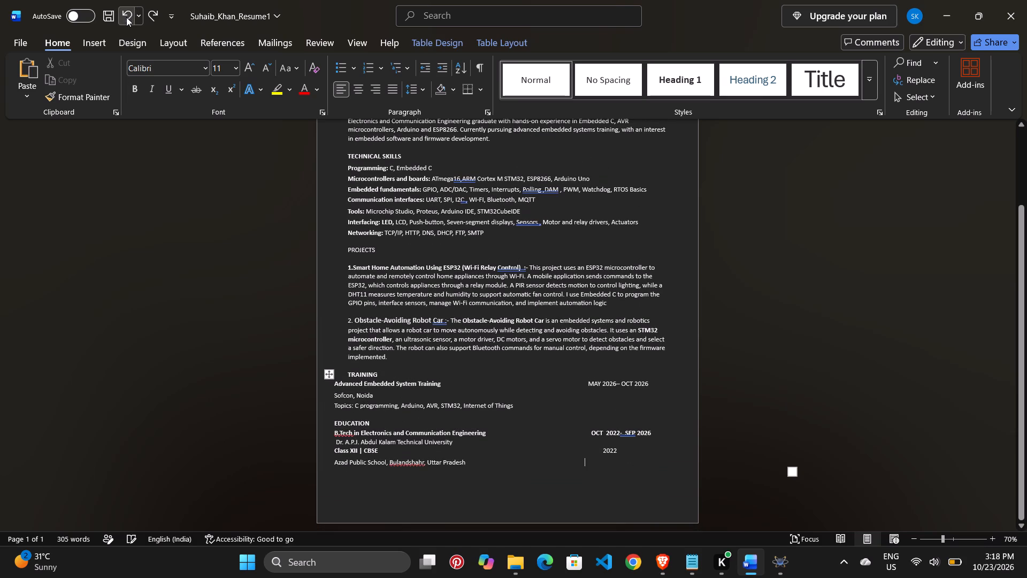
triple_click(126, 17)
triple_click(126, 17)
triple_click(126, 17)
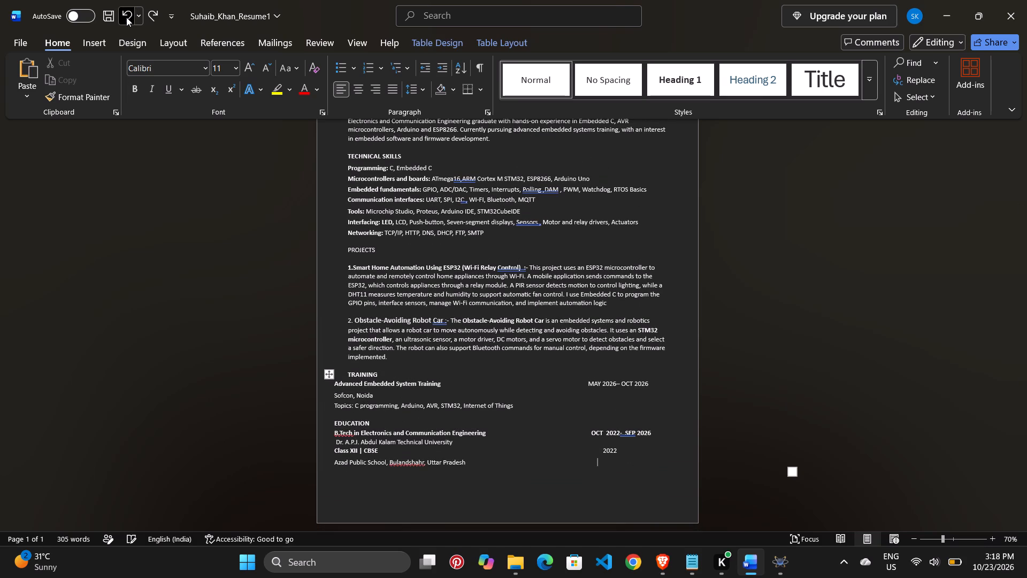
triple_click(126, 17)
triple_click(126, 17)
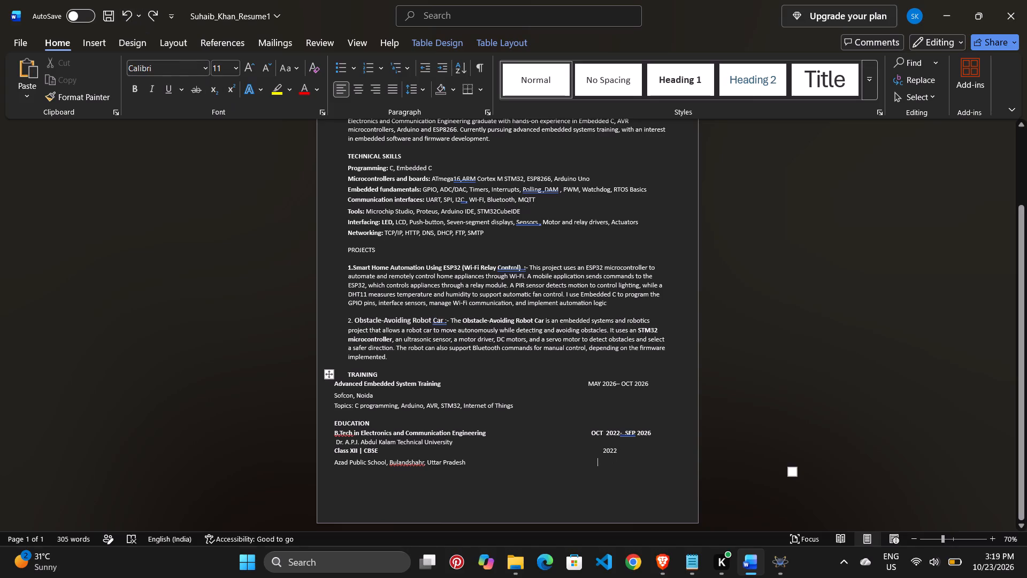
Review the resume from the name header down through the training and education sections.
scroll(491, 486, "up", 8)
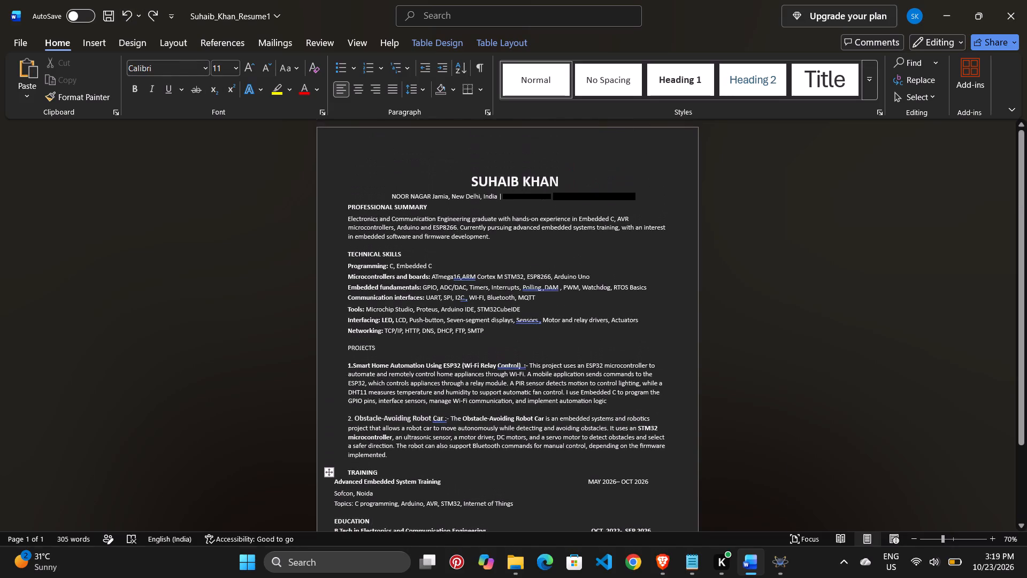
scroll(491, 486, "down", 13)
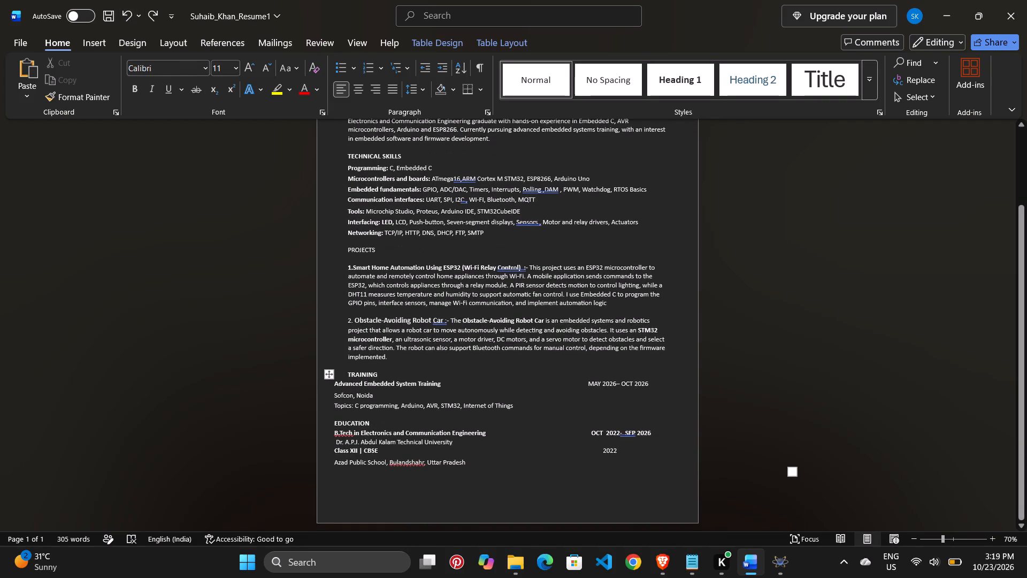
left_click(531, 268)
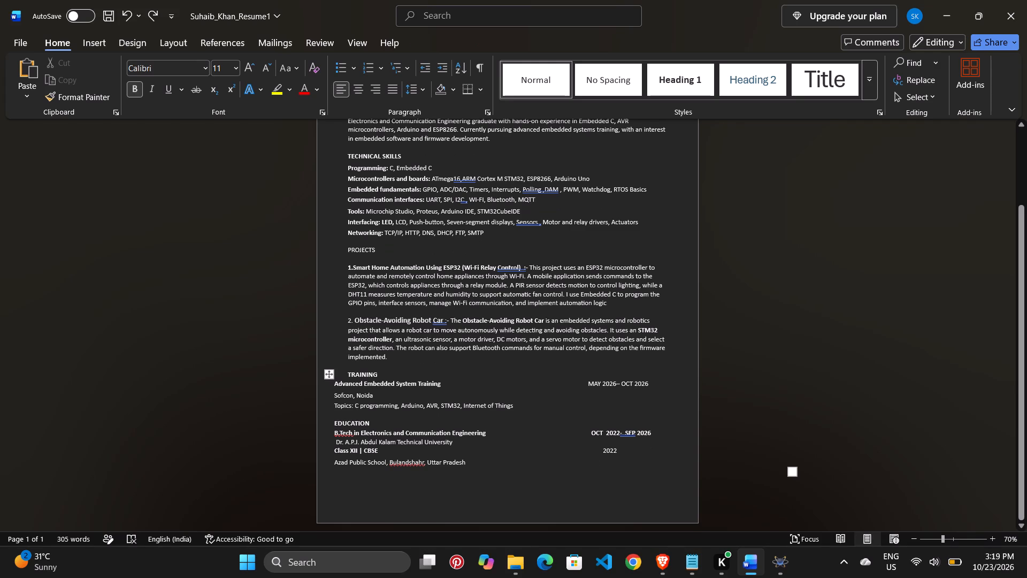
left_click(477, 476)
scroll(469, 289, "up", 1)
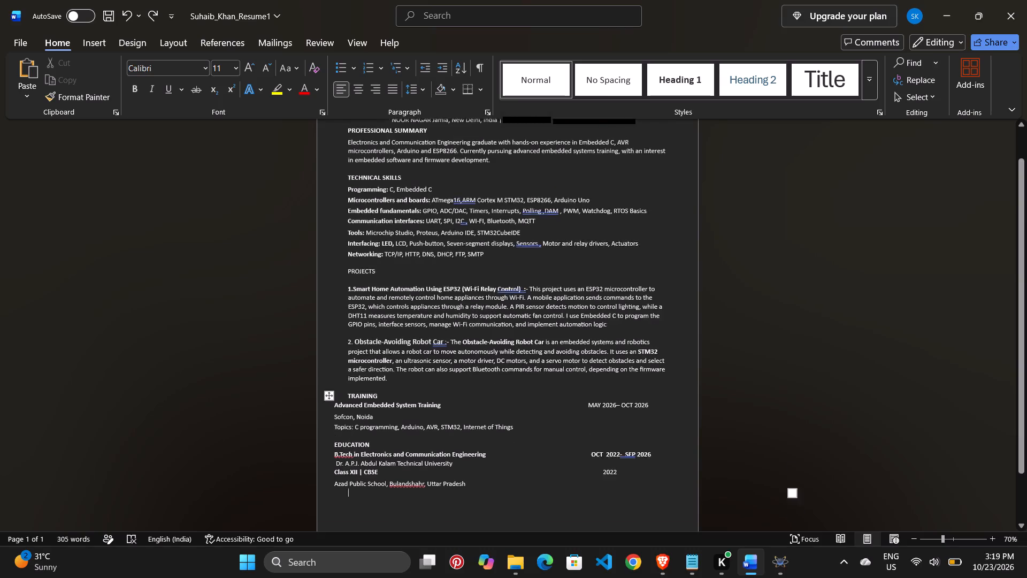
scroll(469, 289, "up", 1)
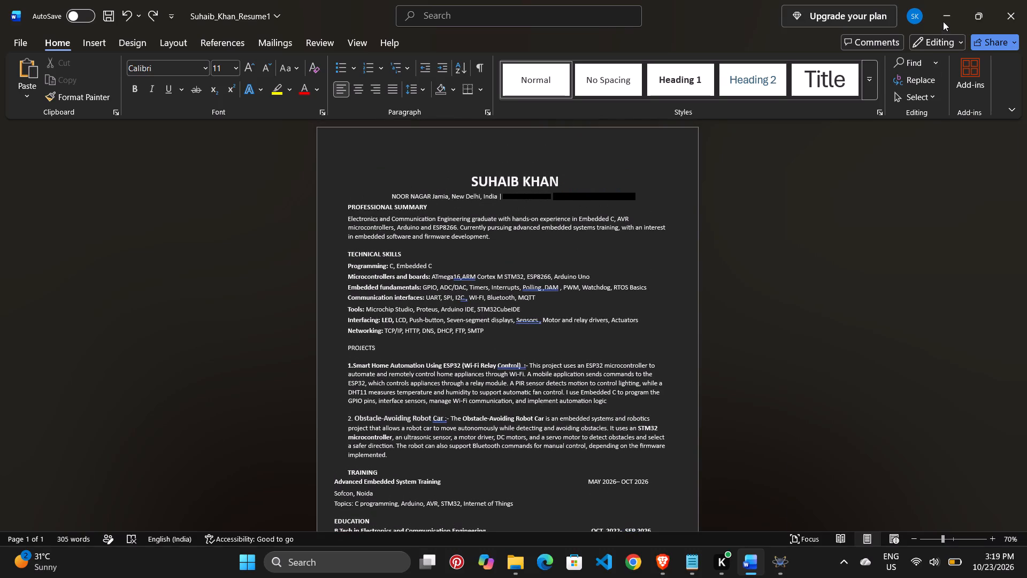
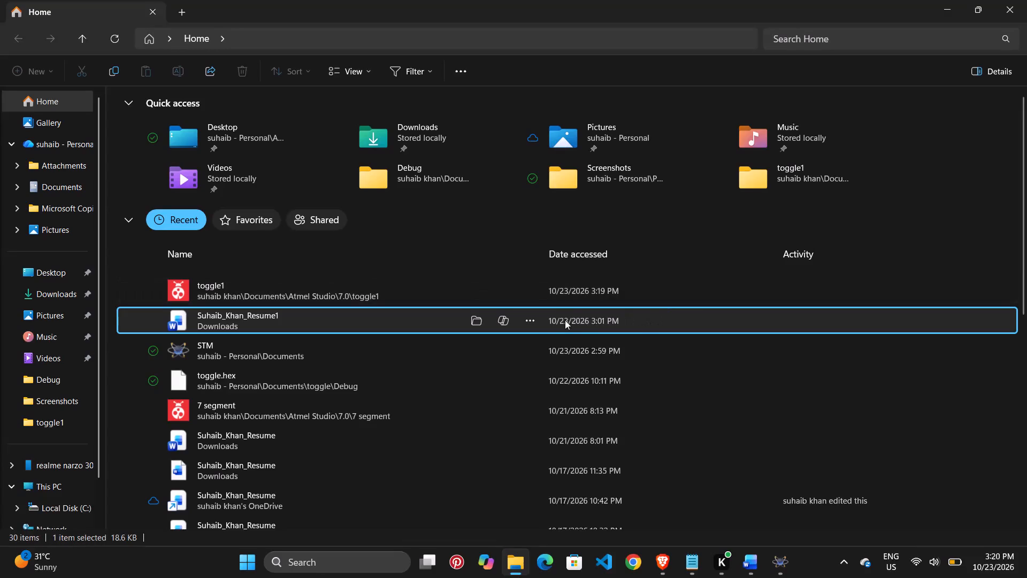
Send the recently used resume document ending in "Resume1" to the realme narzo 30 5G phone through Nearby Sharing.
left_click(532, 318)
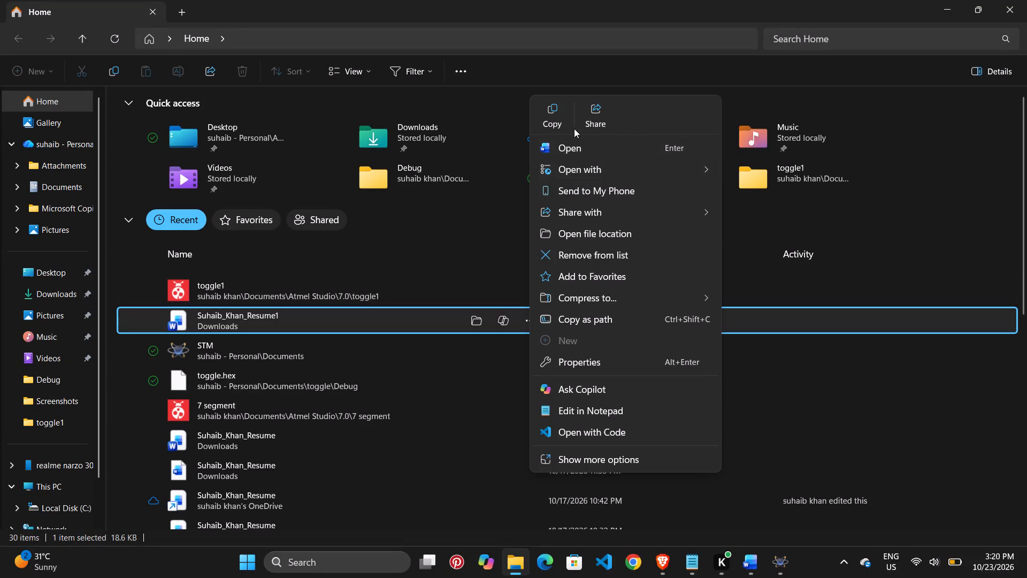
left_click(592, 120)
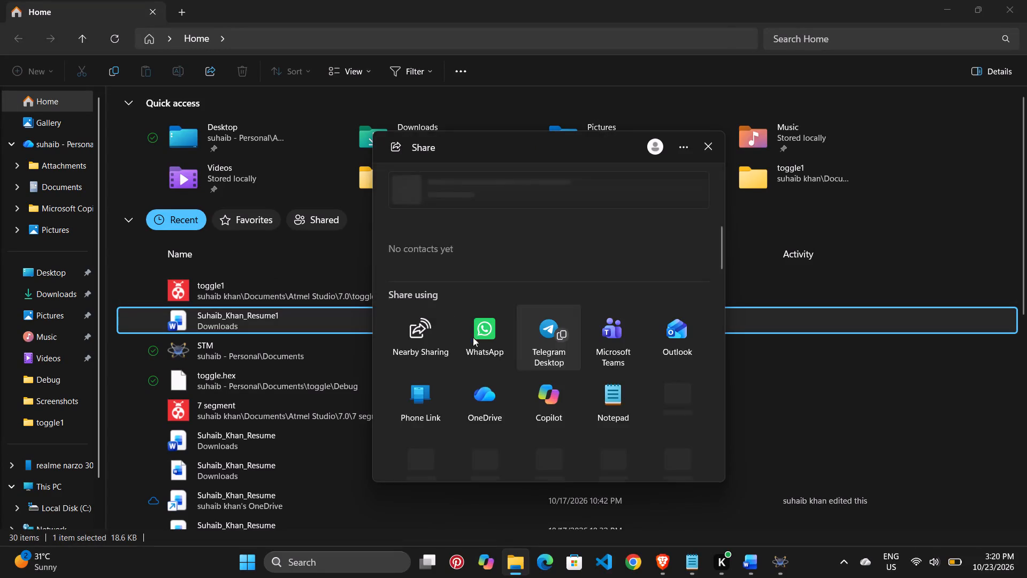
left_click(427, 352)
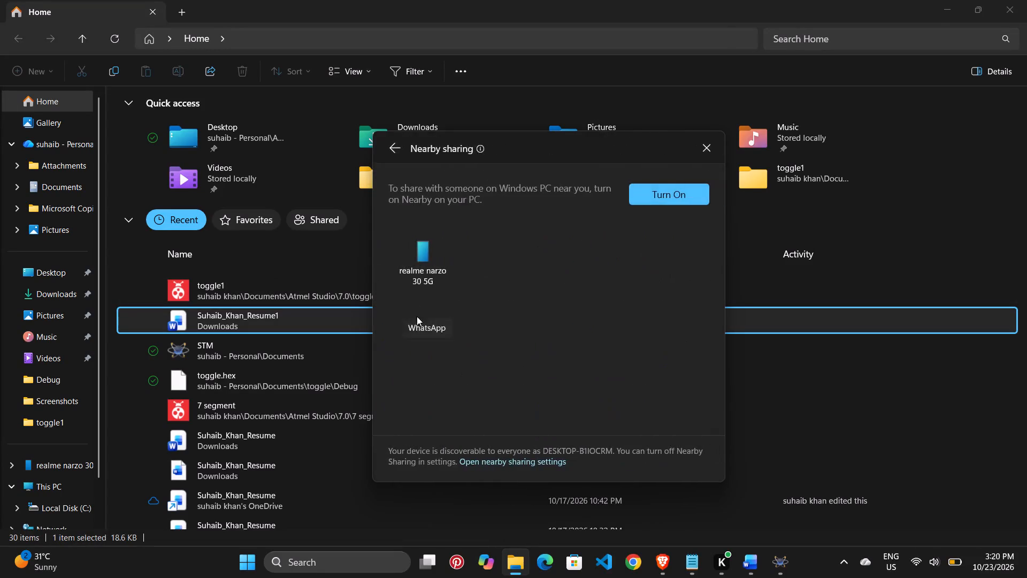
left_click(412, 286)
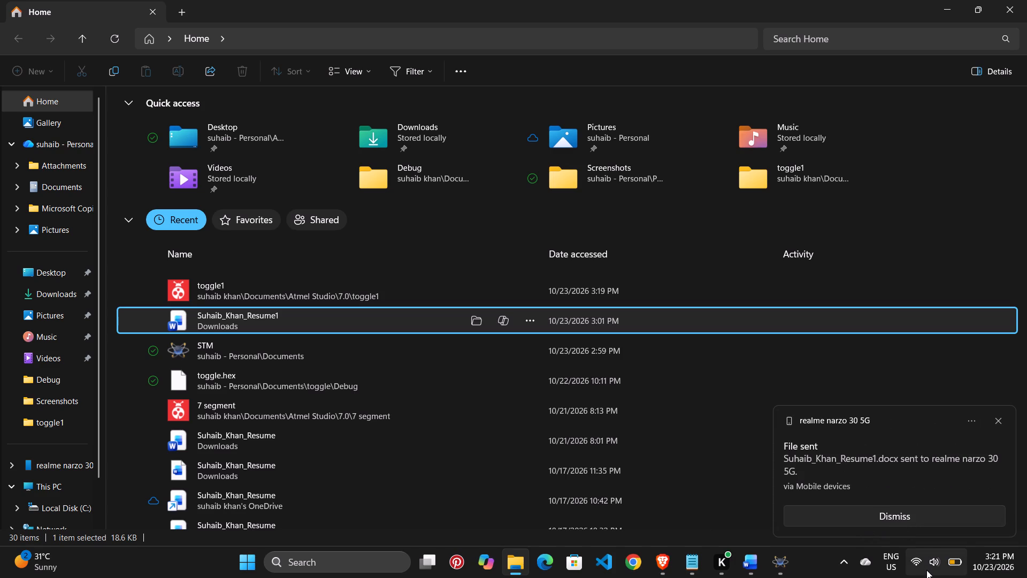
left_click(996, 419)
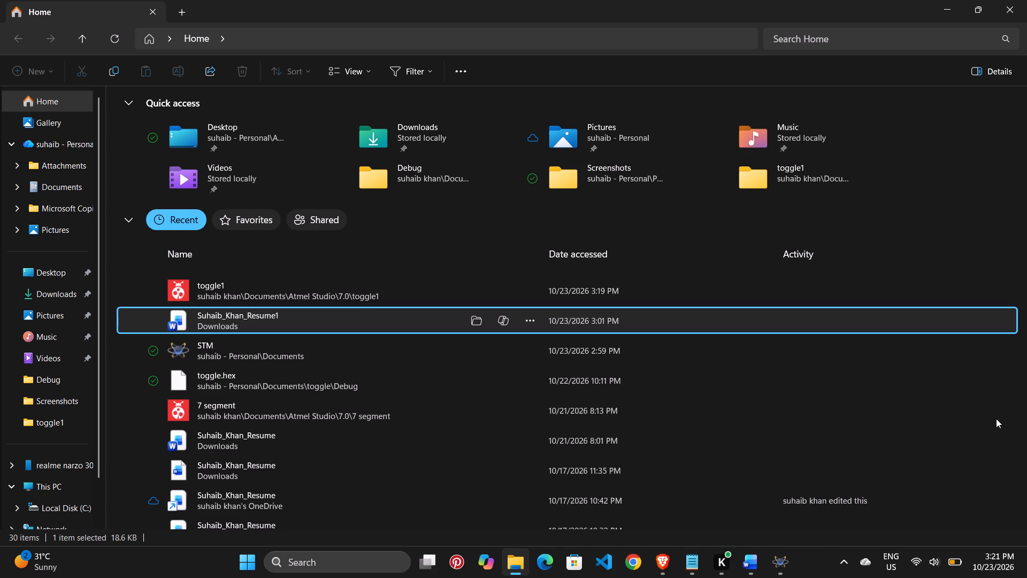
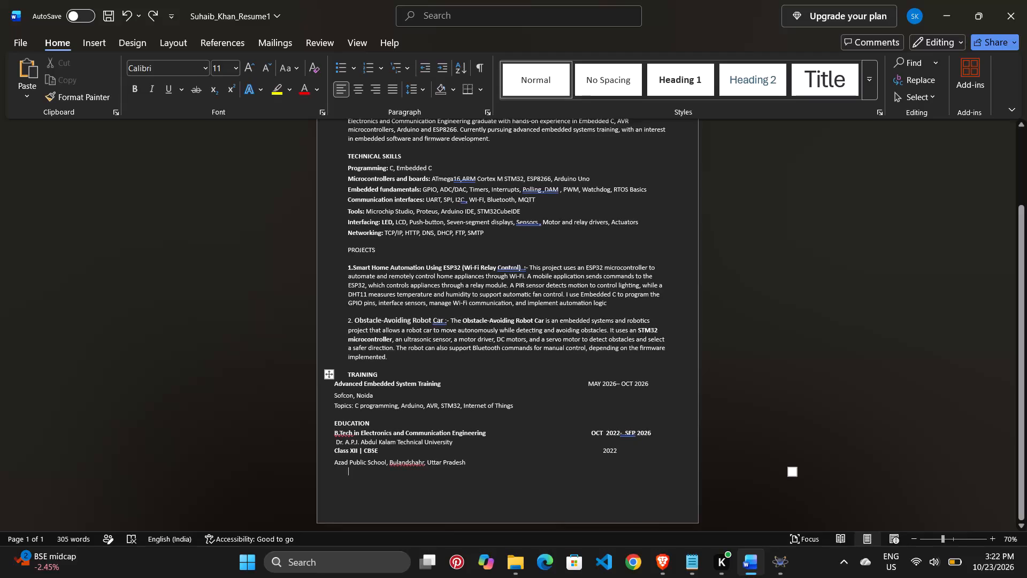
Review the one-page resume from the name header down to the Education section, including a close look at the school entries.
scroll(637, 390, "down", 1)
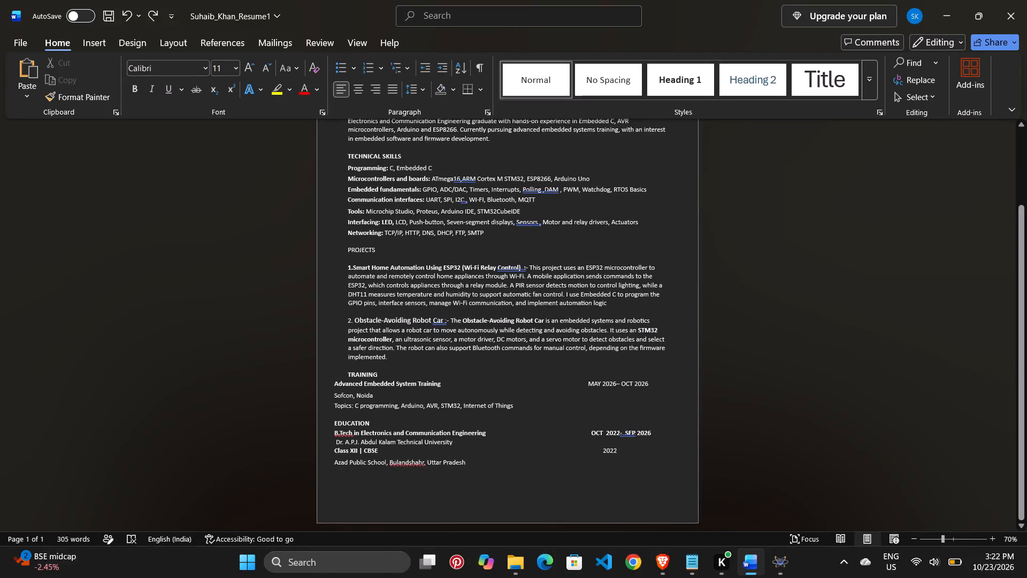
scroll(542, 288, "up", 2)
scroll(572, 141, "up", 2)
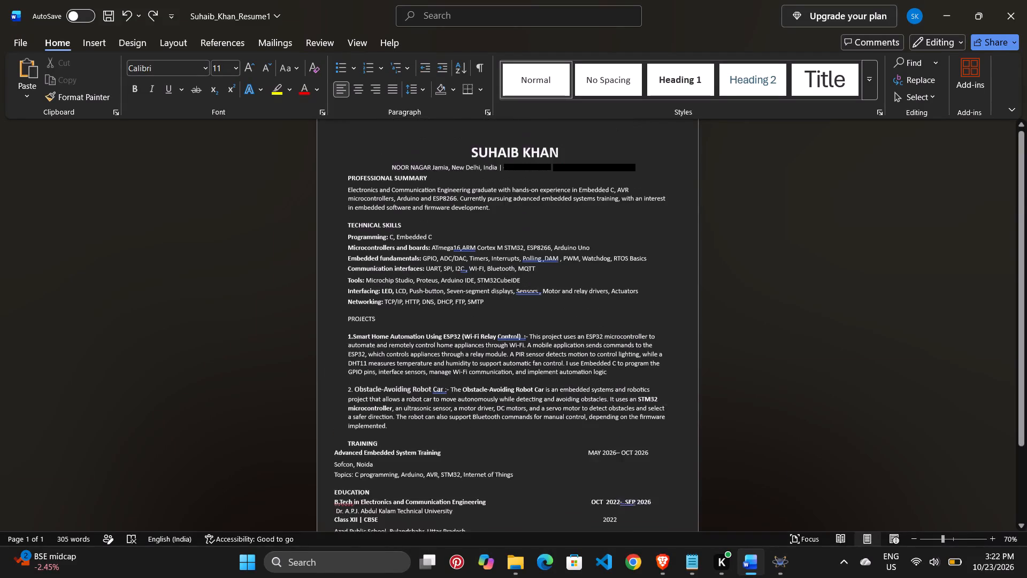
scroll(572, 141, "up", 3)
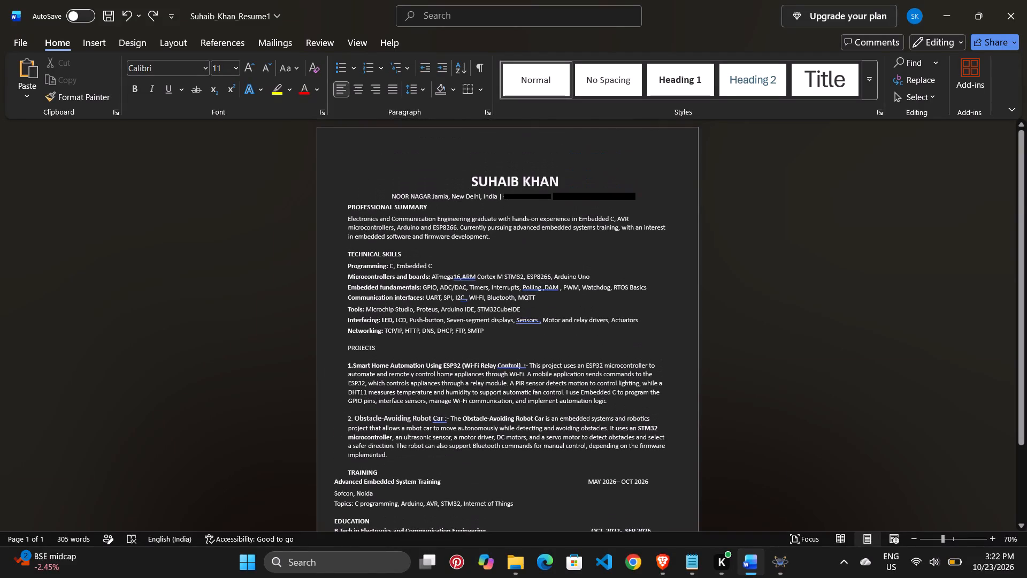
scroll(572, 141, "up", 2)
scroll(572, 141, "down", 8)
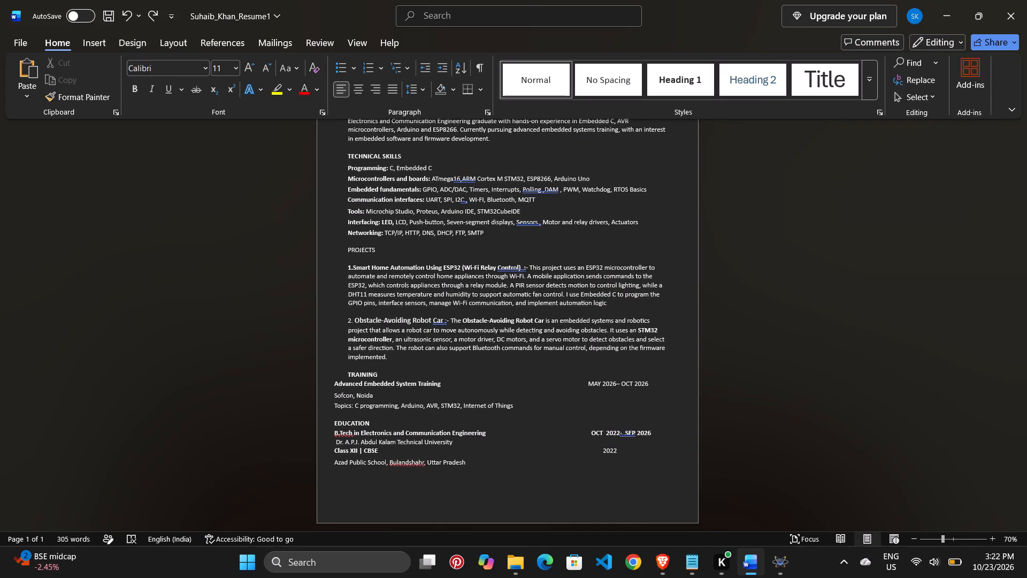
scroll(572, 141, "down", 1, "ctrl")
scroll(572, 141, "up", 3)
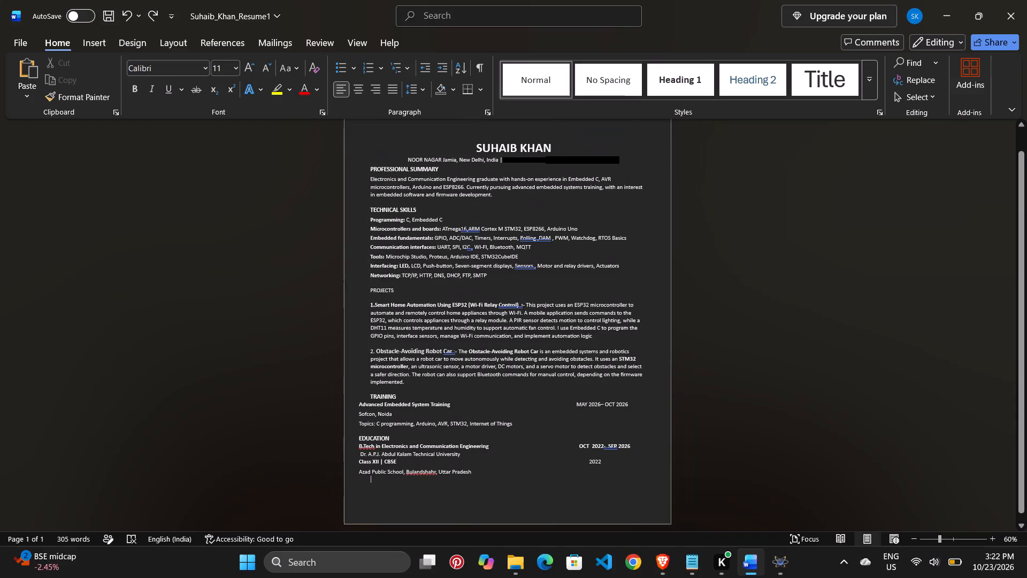
scroll(572, 141, "down", 1)
scroll(572, 141, "up", 1, "ctrl")
scroll(572, 141, "down", 1, "ctrl")
scroll(572, 141, "up", 1, "ctrl")
scroll(572, 141, "down", 1, "ctrl")
scroll(572, 141, "up", 1, "ctrl")
scroll(572, 141, "down", 1, "ctrl")
scroll(572, 141, "up", 1, "ctrl")
scroll(572, 141, "down", 1, "ctrl")
scroll(572, 141, "up", 1, "ctrl")
scroll(572, 141, "down", 1, "ctrl")
scroll(572, 141, "up", 1, "ctrl")
scroll(572, 141, "down", 1, "ctrl")
scroll(572, 141, "up", 1, "ctrl")
scroll(572, 141, "down", 1, "ctrl")
scroll(572, 141, "up", 1, "ctrl")
scroll(572, 141, "down", 1, "ctrl")
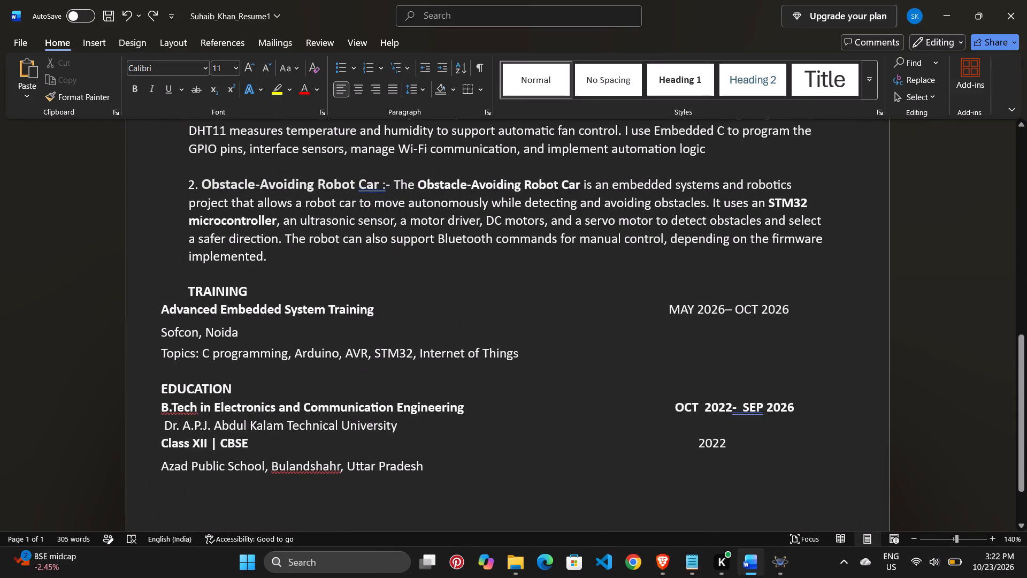
left_click(301, 459)
left_click(342, 473)
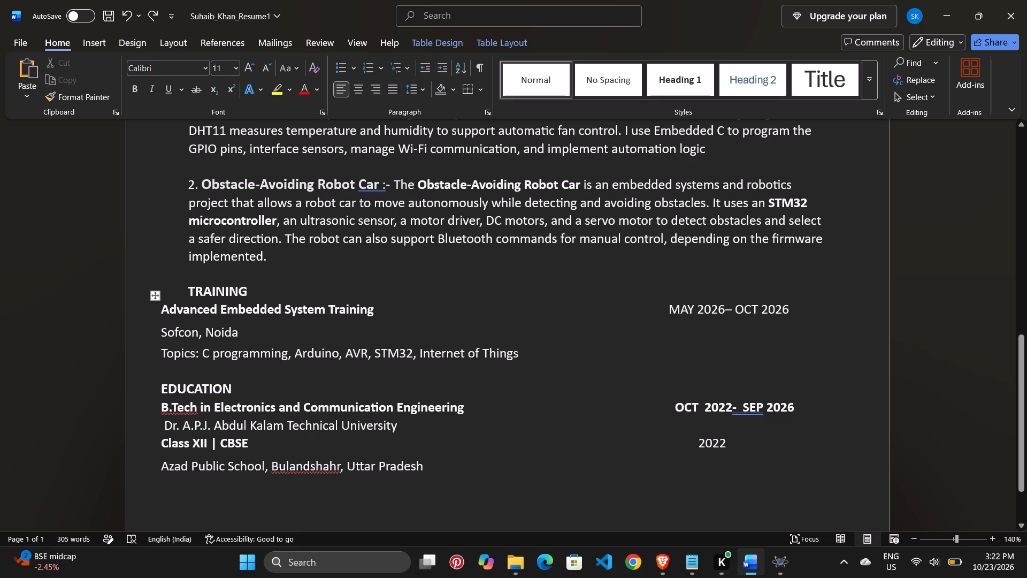
left_click(343, 464)
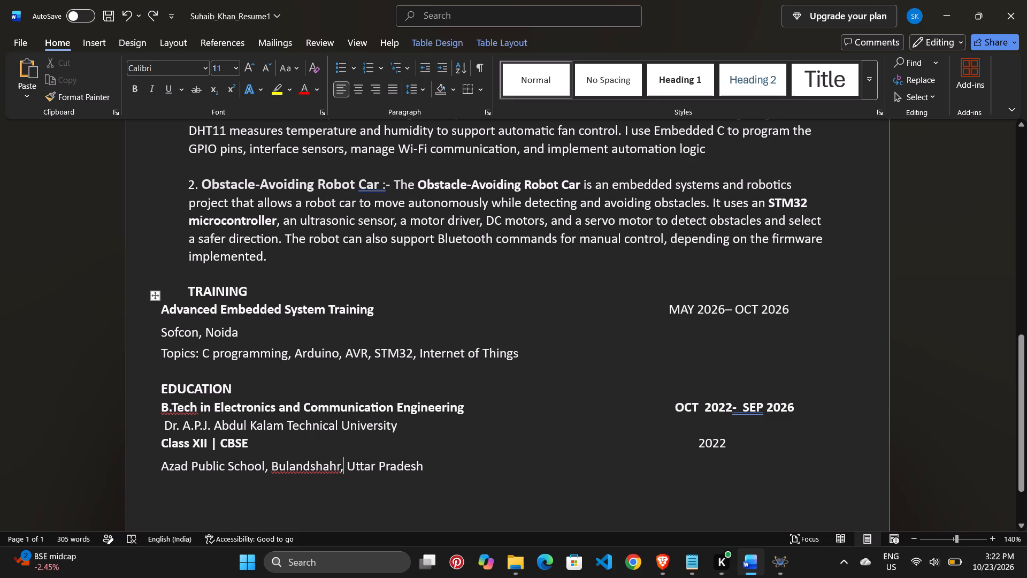
left_click(417, 449)
left_click(437, 460)
left_click(432, 430)
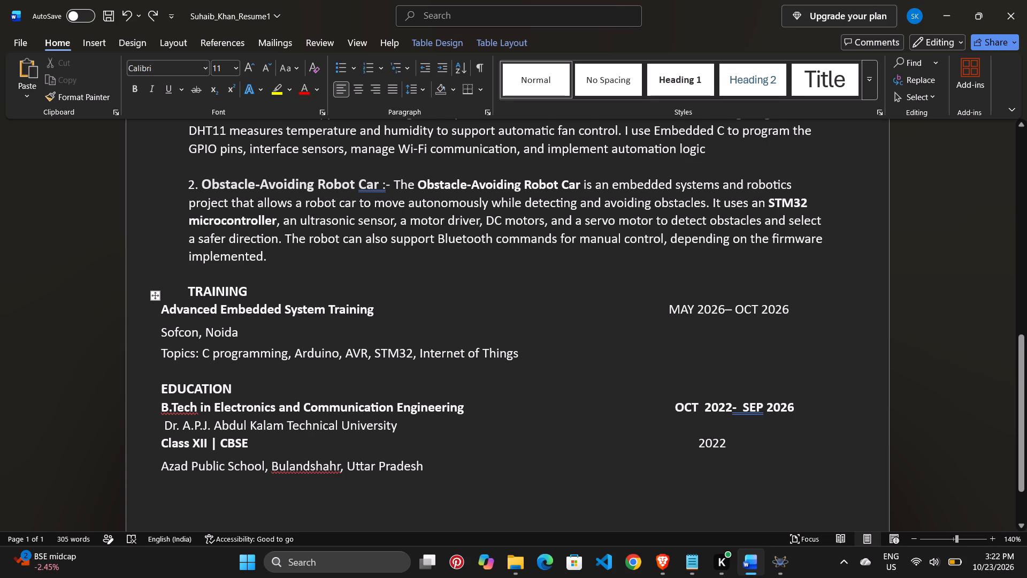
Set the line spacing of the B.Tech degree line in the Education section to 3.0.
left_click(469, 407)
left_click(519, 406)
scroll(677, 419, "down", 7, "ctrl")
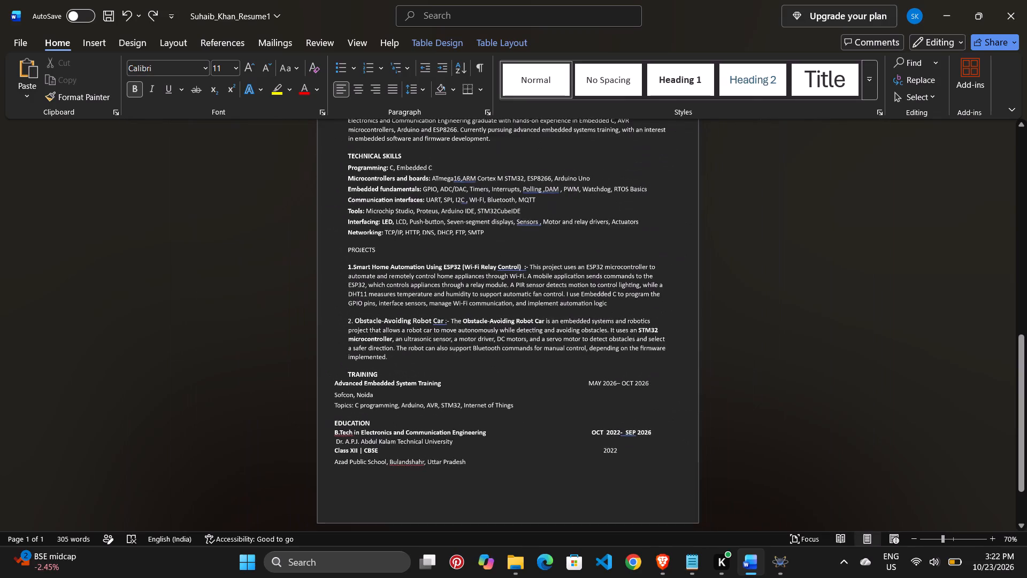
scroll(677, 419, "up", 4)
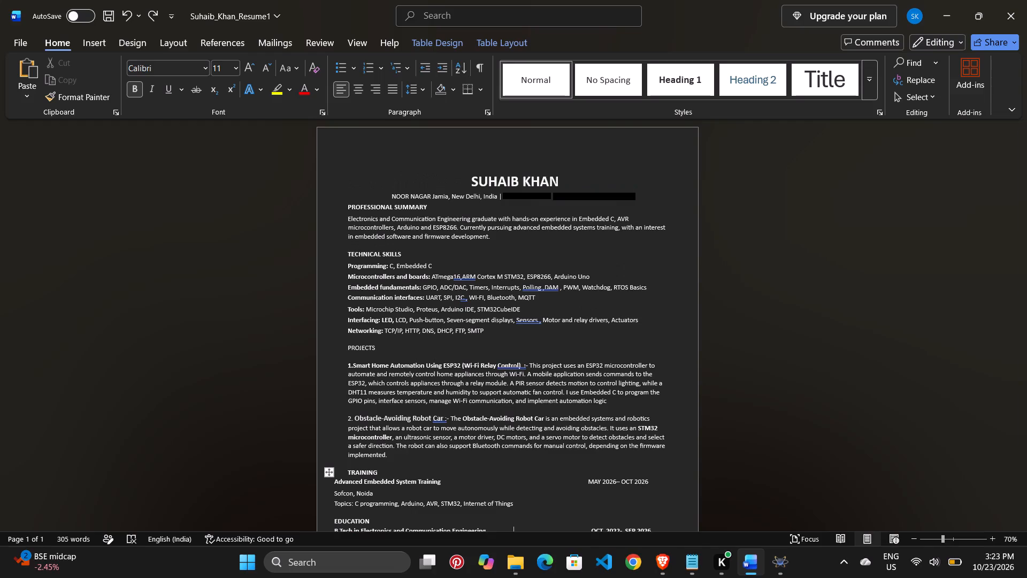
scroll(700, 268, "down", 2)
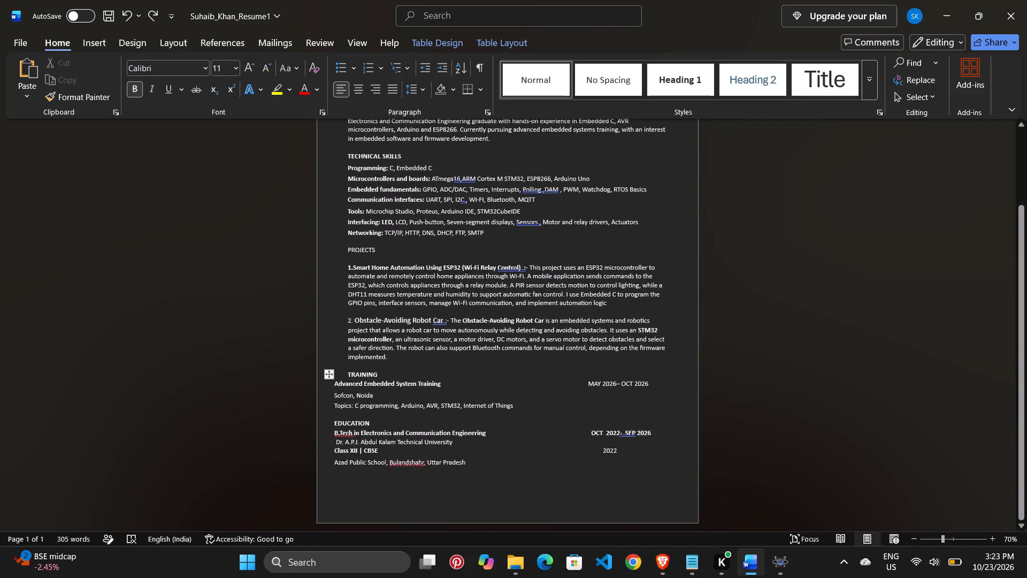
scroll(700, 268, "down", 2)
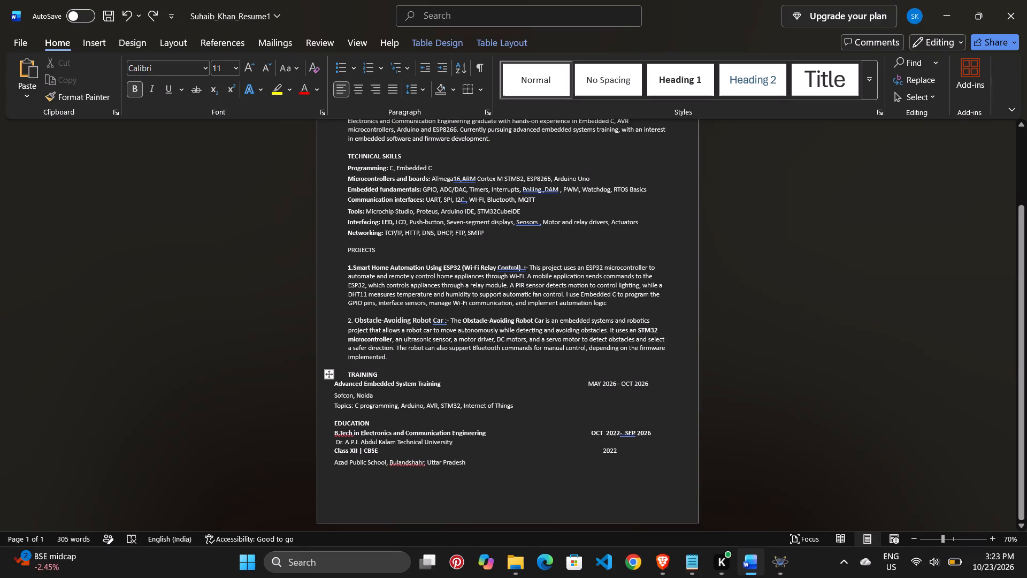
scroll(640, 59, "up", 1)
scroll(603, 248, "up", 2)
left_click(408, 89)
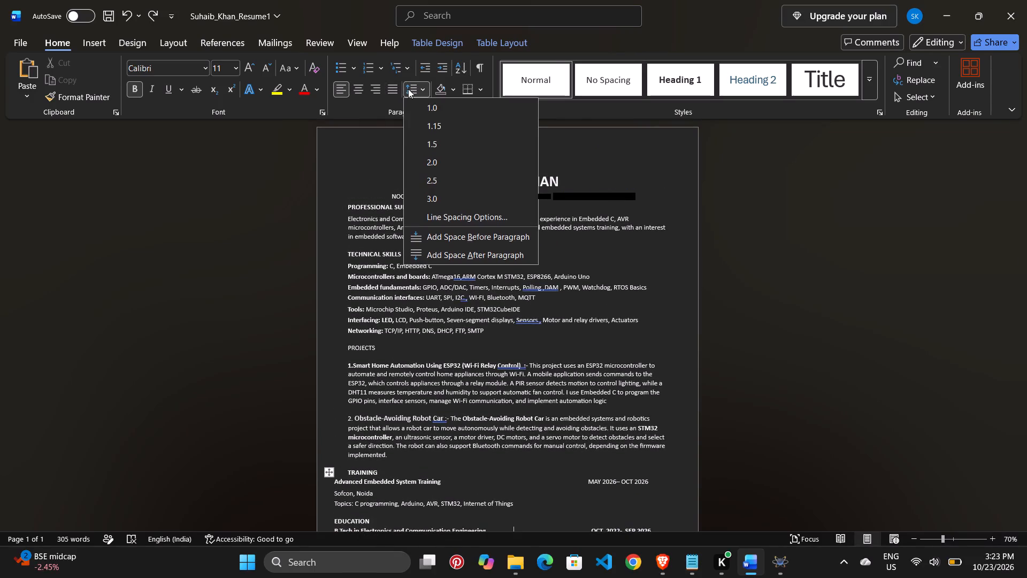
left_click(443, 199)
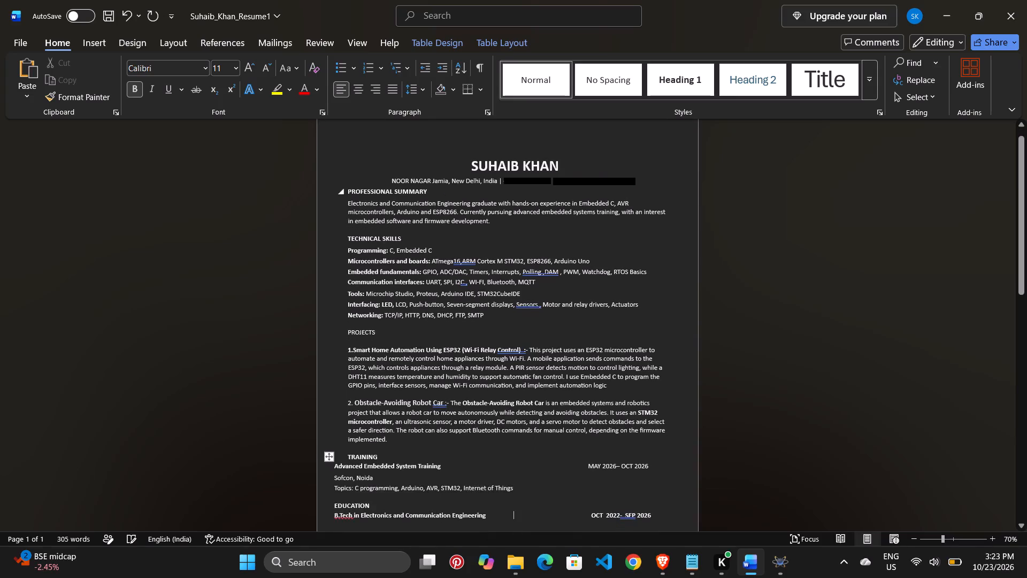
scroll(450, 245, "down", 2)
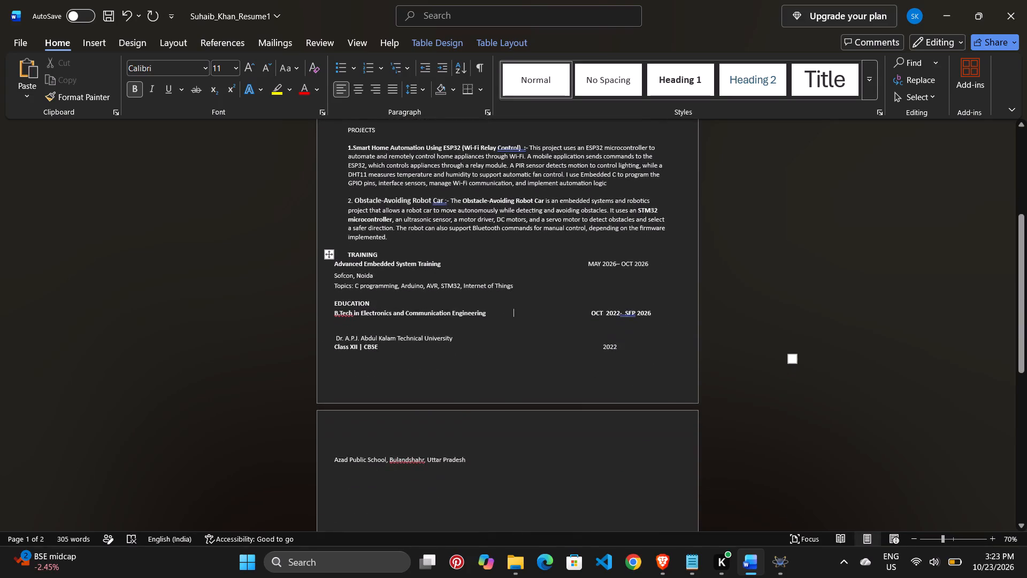
Set the line spacing of the B.Tech degree line to 1.0 and check the page layout.
scroll(450, 245, "up", 1)
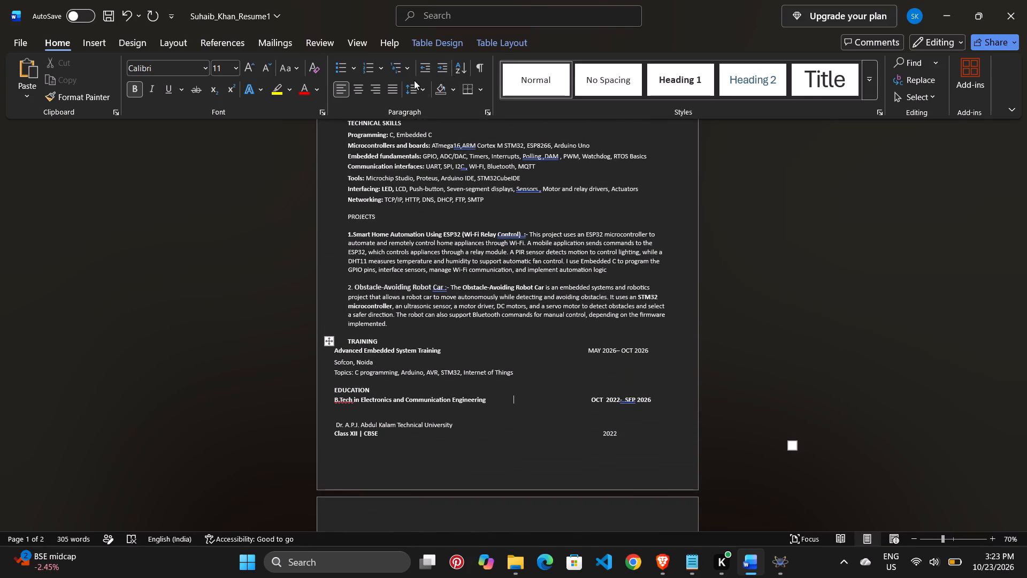
left_click(411, 89)
left_click(439, 112)
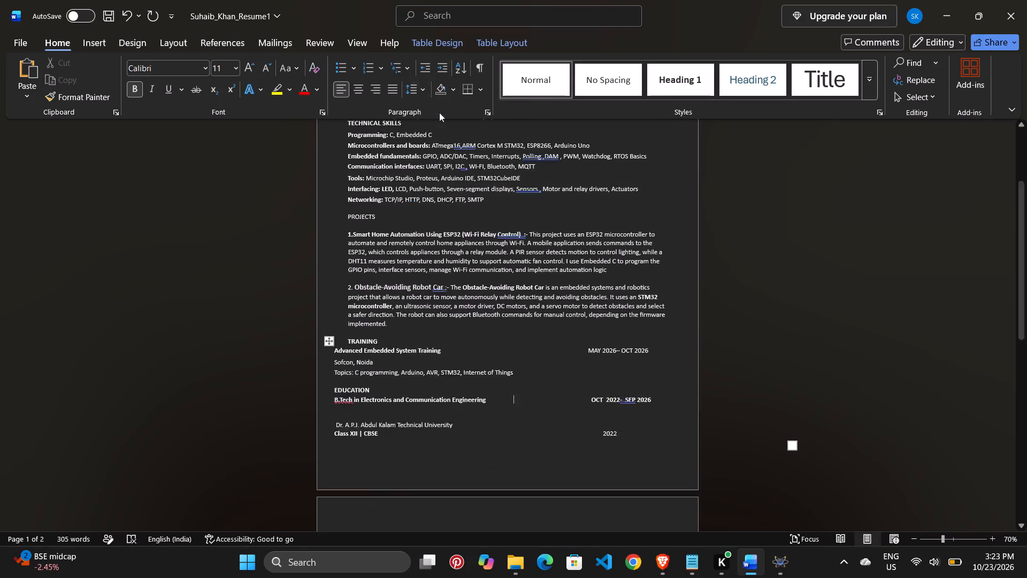
scroll(449, 292, "down", 6)
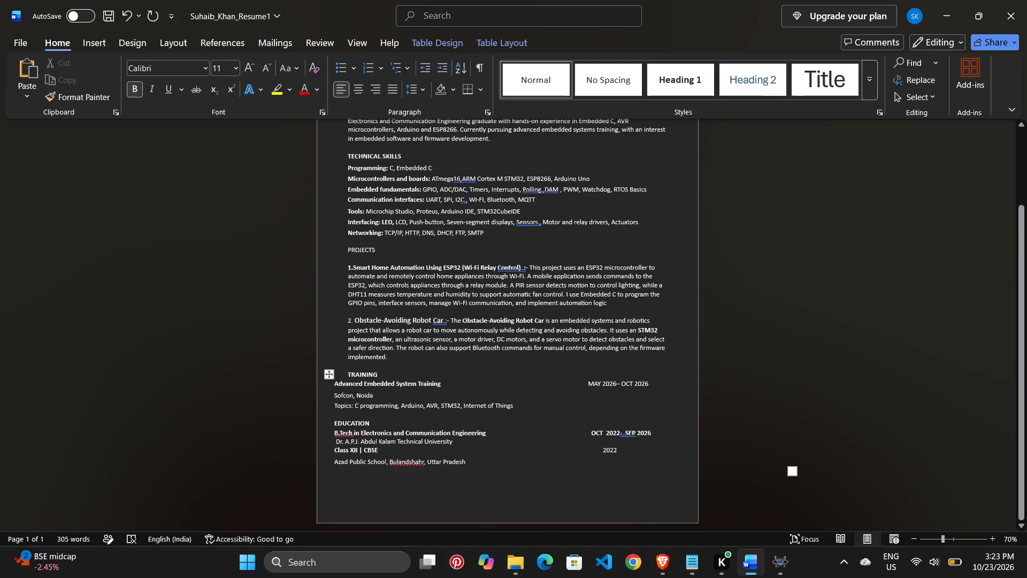
scroll(449, 292, "down", 1)
Add space before the B.Tech degree paragraph under the Education heading and check the page layout.
scroll(449, 292, "up", 4)
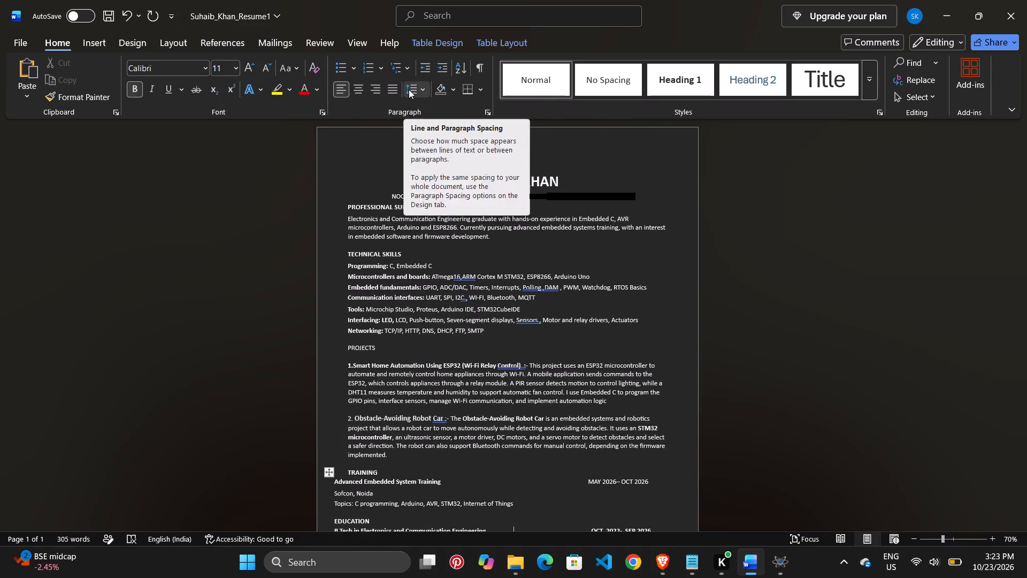
left_click(409, 89)
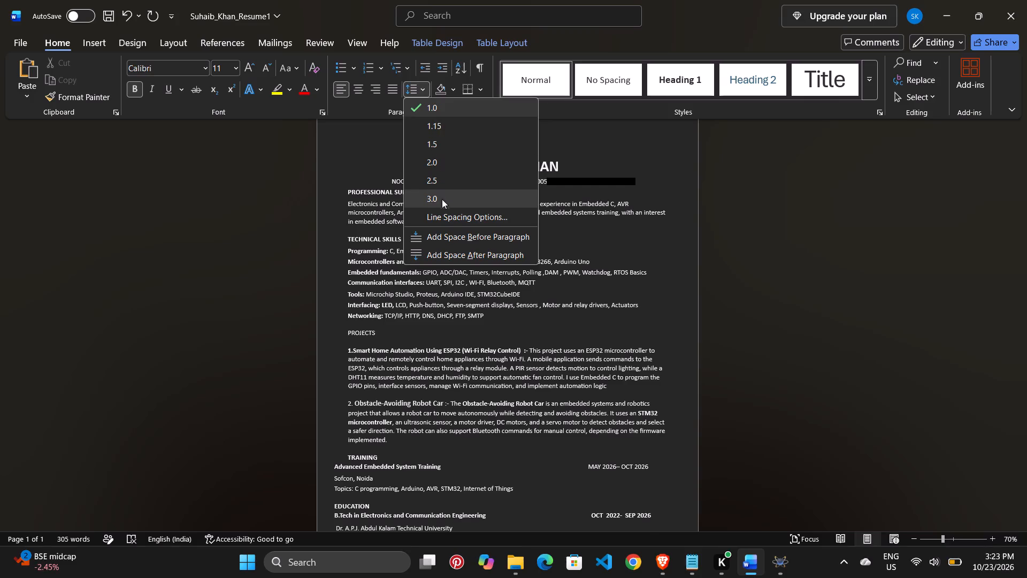
left_click(452, 234)
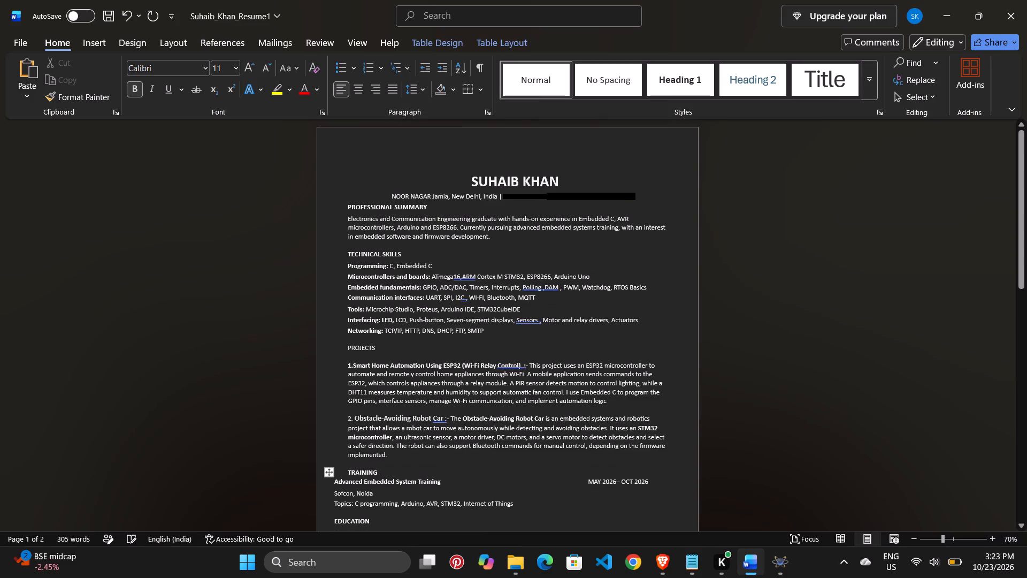
scroll(477, 269, "down", 2)
scroll(477, 269, "up", 1)
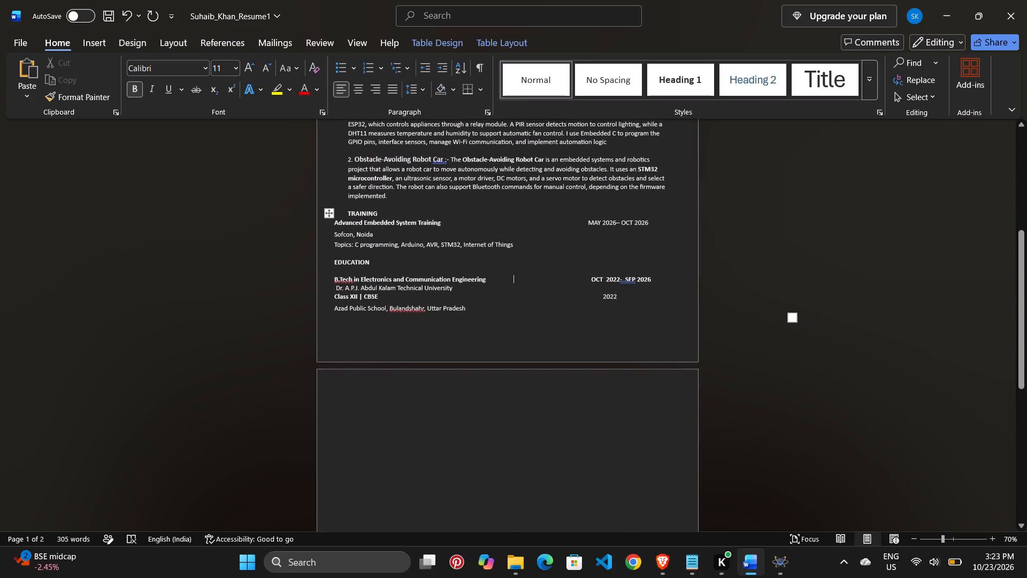
scroll(477, 269, "up", 2)
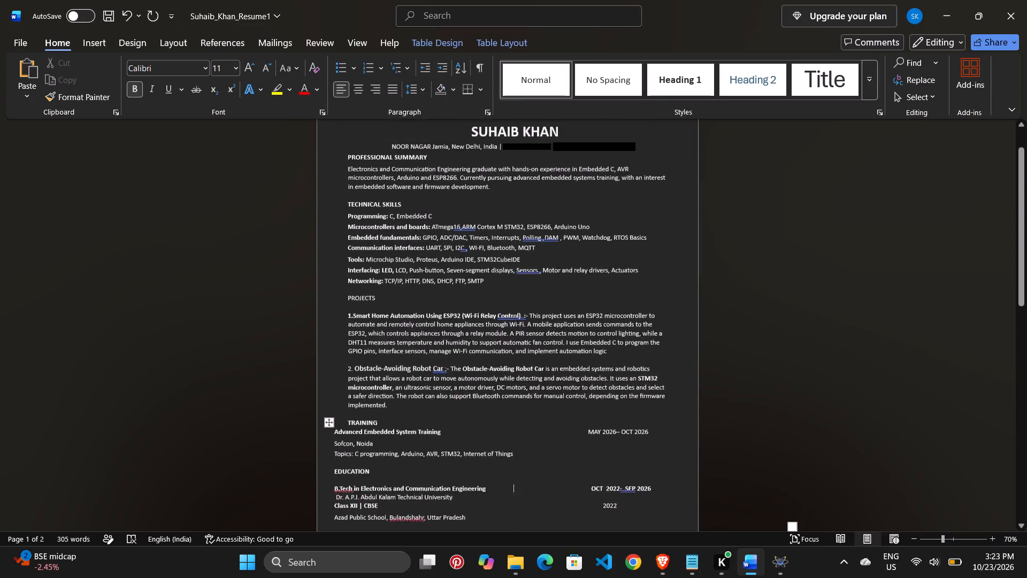
scroll(477, 269, "up", 2)
scroll(477, 269, "down", 11)
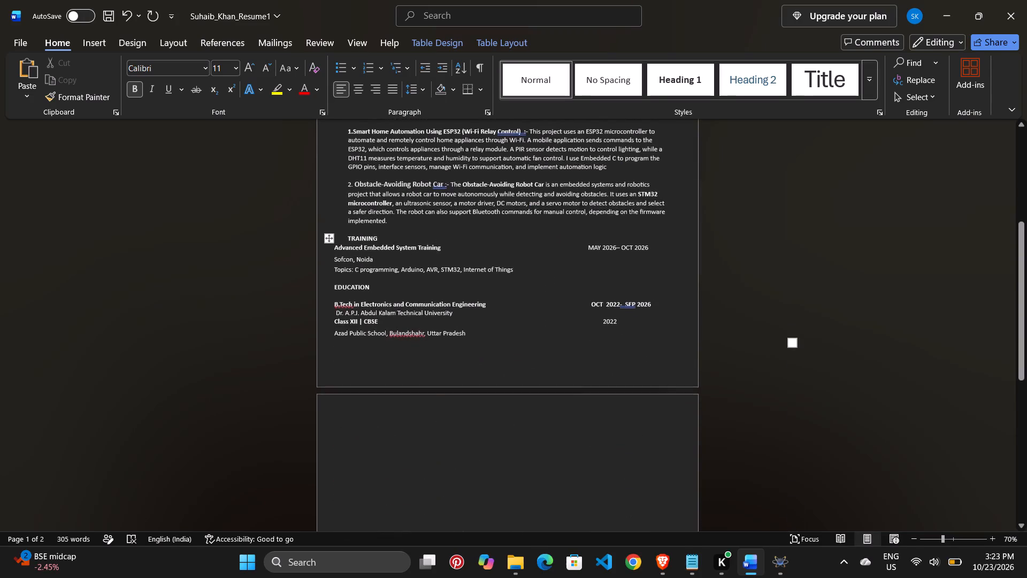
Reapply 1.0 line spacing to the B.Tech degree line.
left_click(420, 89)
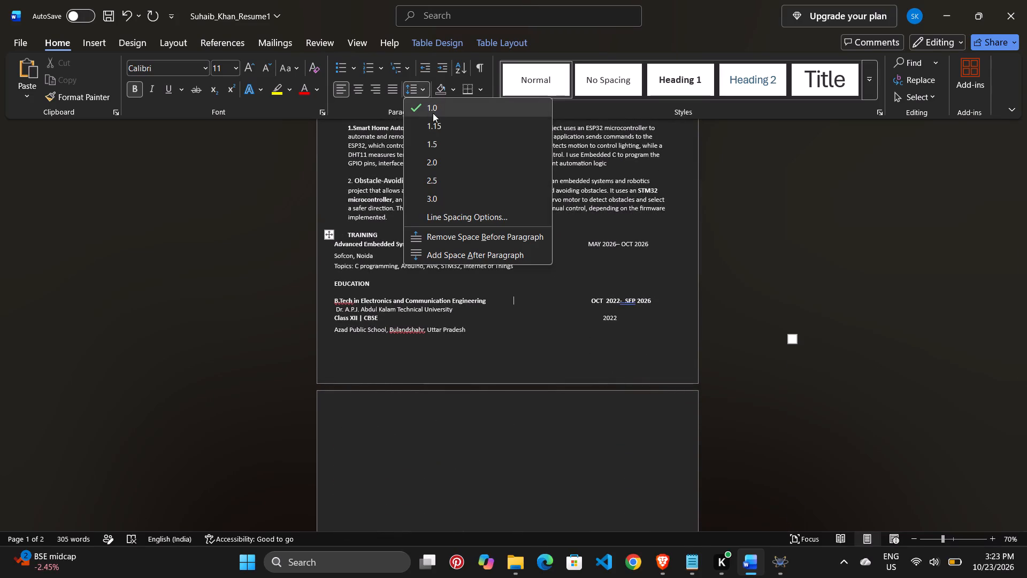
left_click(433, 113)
Check the detailed indent and spacing settings of the B.Tech degree paragraph and accept them without edits.
left_click(412, 91)
left_click(473, 217)
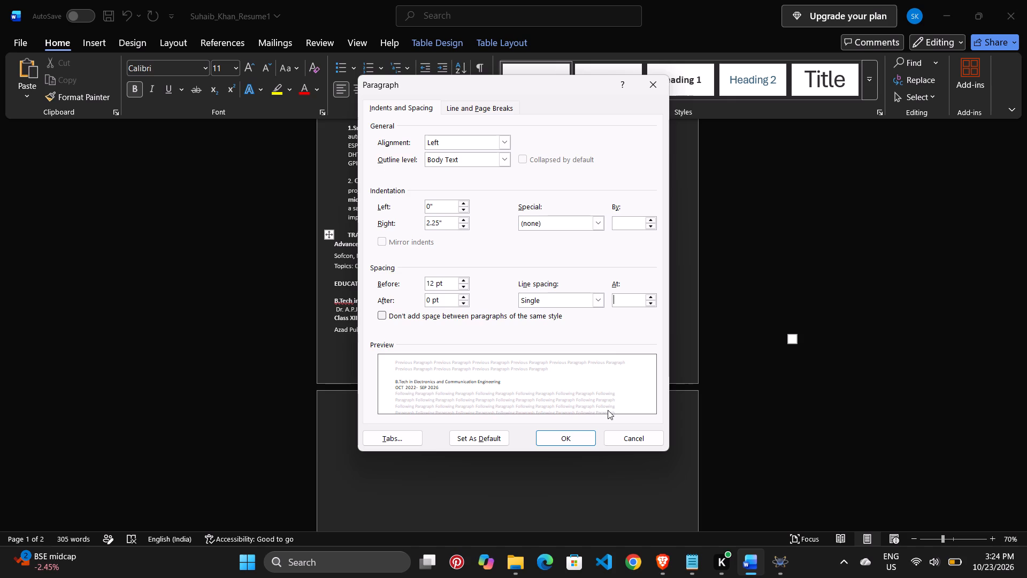
left_click(471, 389)
scroll(454, 362, "up", 2)
scroll(454, 362, "down", 1)
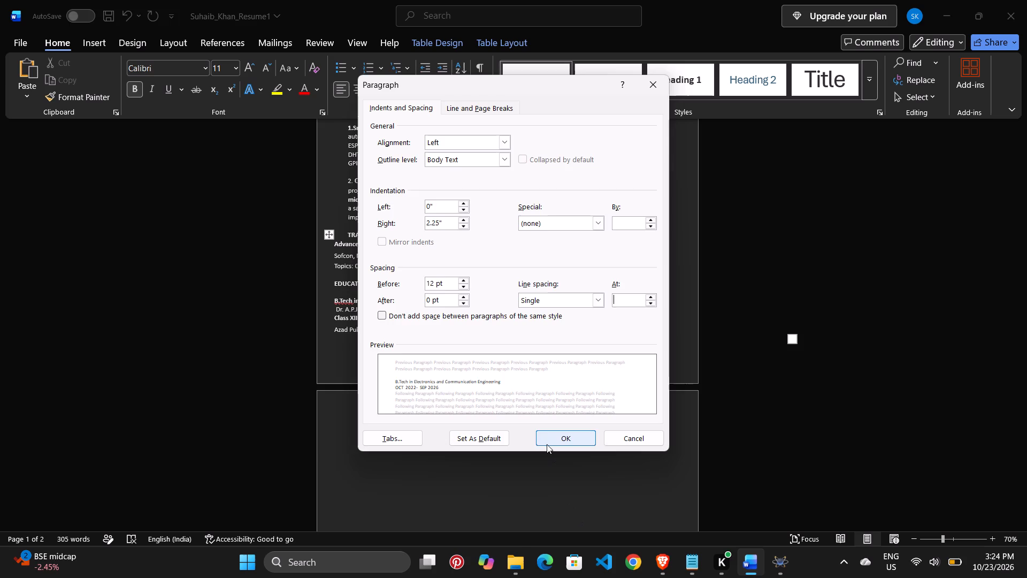
left_click(547, 444)
scroll(496, 366, "up", 1, "ctrl")
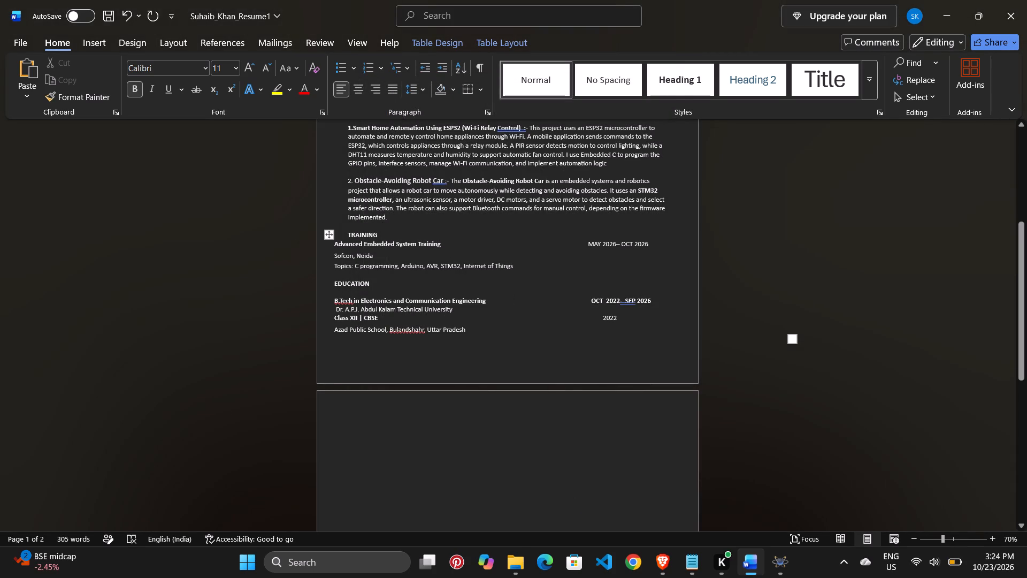
Set the line spacing of the Azad Public School line in the Education section to 1.0.
left_click(496, 366)
left_click(412, 86)
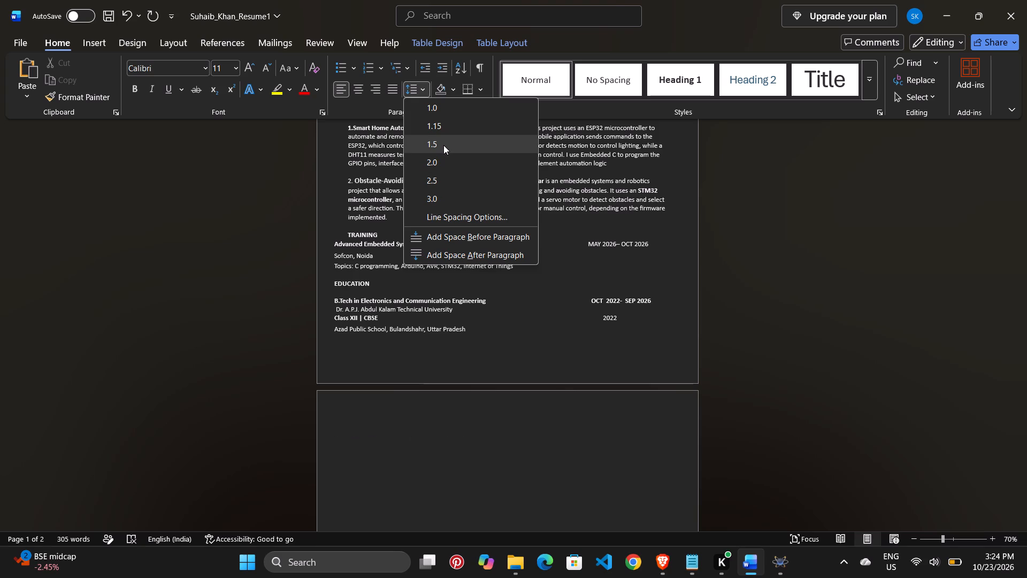
left_click(433, 104)
scroll(494, 252, "up", 4)
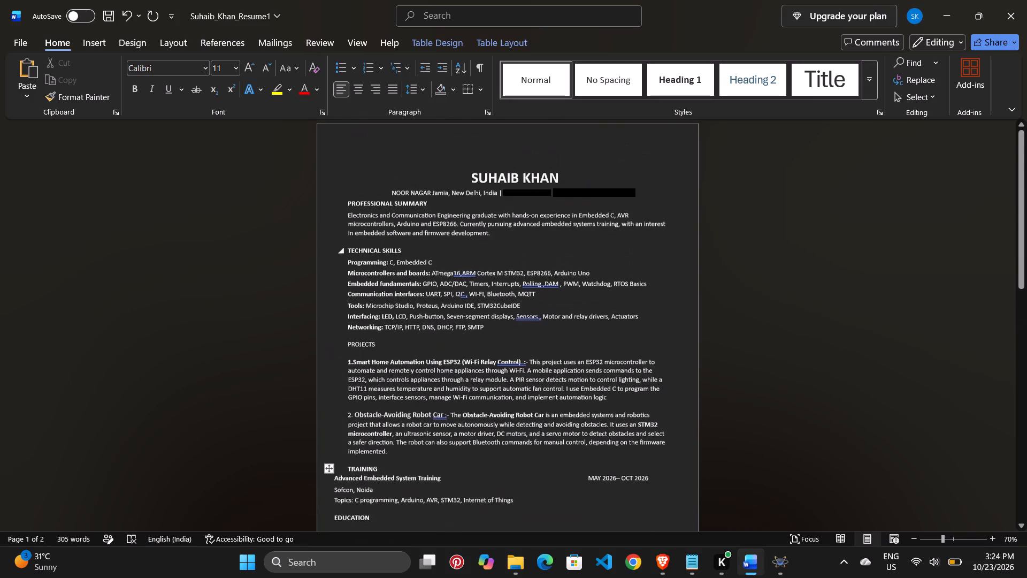
Preview the line spacing options for the Azad Public School line without applying one, and check the page layout.
scroll(494, 252, "up", 1)
scroll(494, 252, "down", 1)
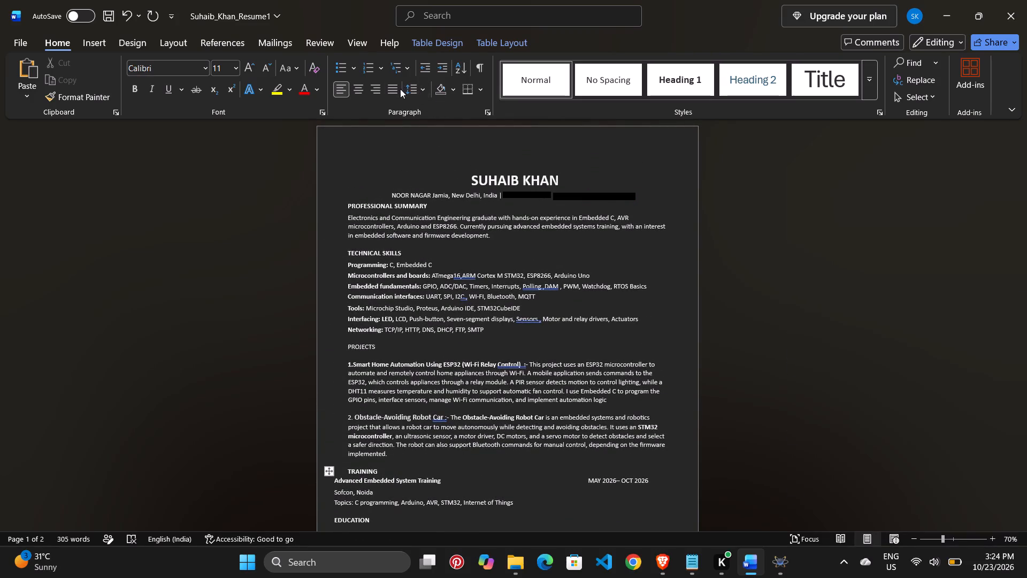
left_click(422, 88)
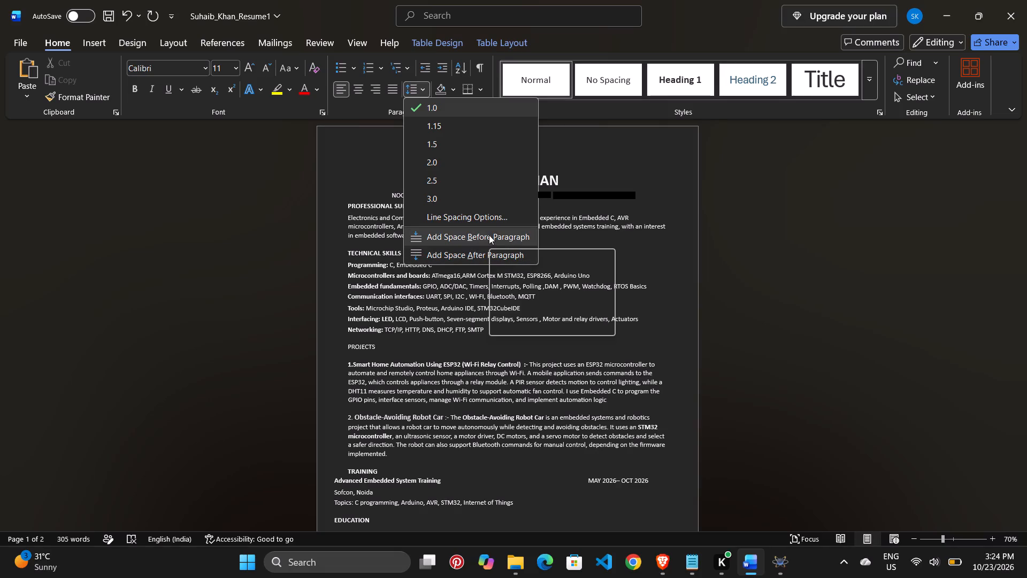
scroll(481, 181, "up", 1)
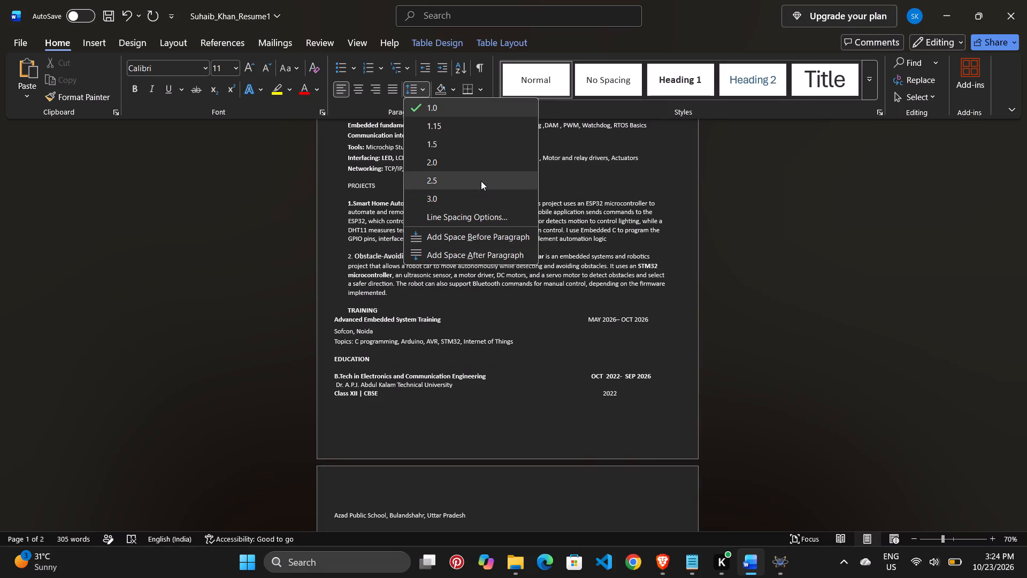
left_click(796, 257)
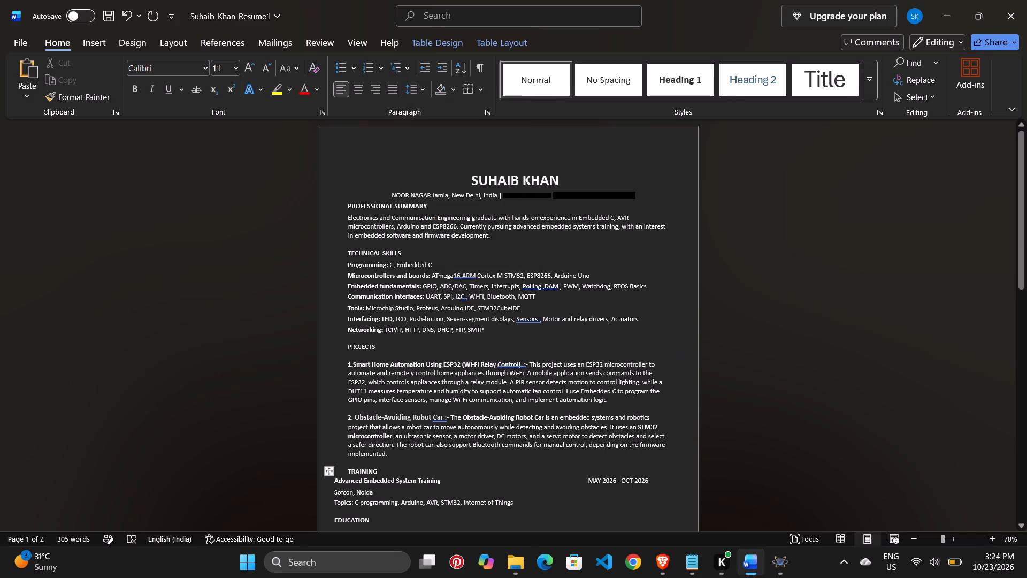
scroll(649, 257, "up", 2)
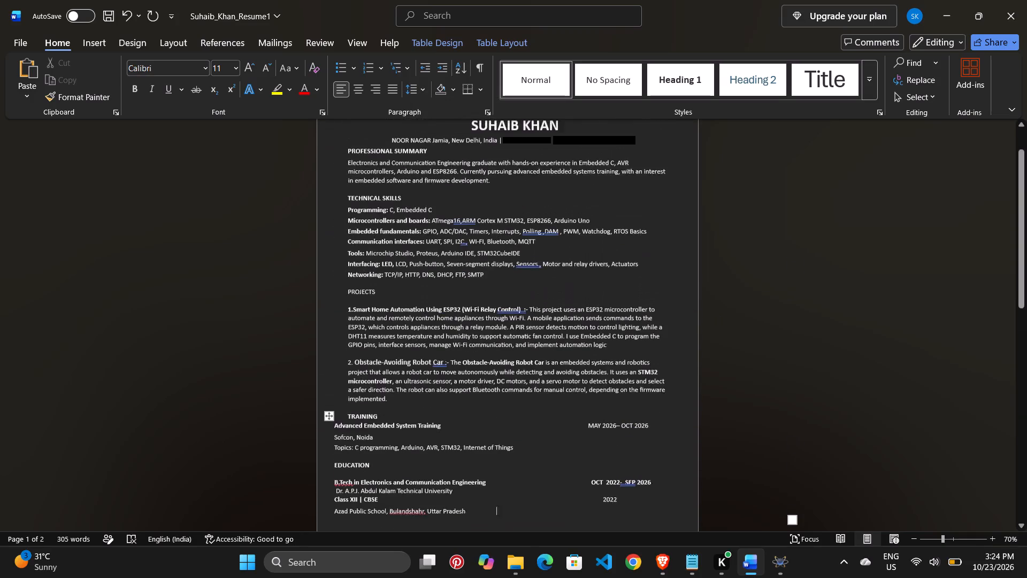
scroll(649, 257, "up", 2)
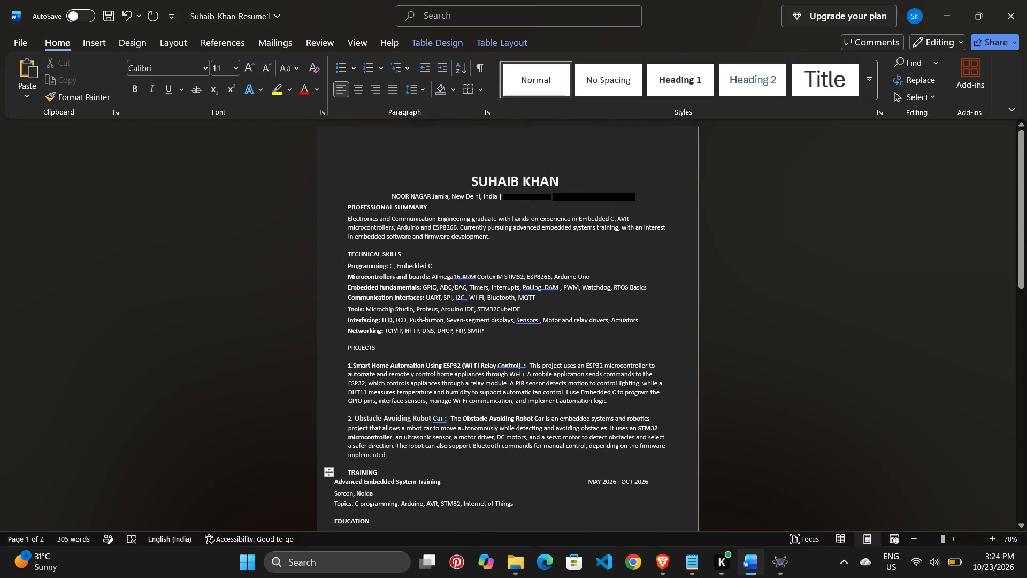
Place the text cursor at the start of the name heading at the top of the resume.
left_click(538, 171)
left_click(475, 163)
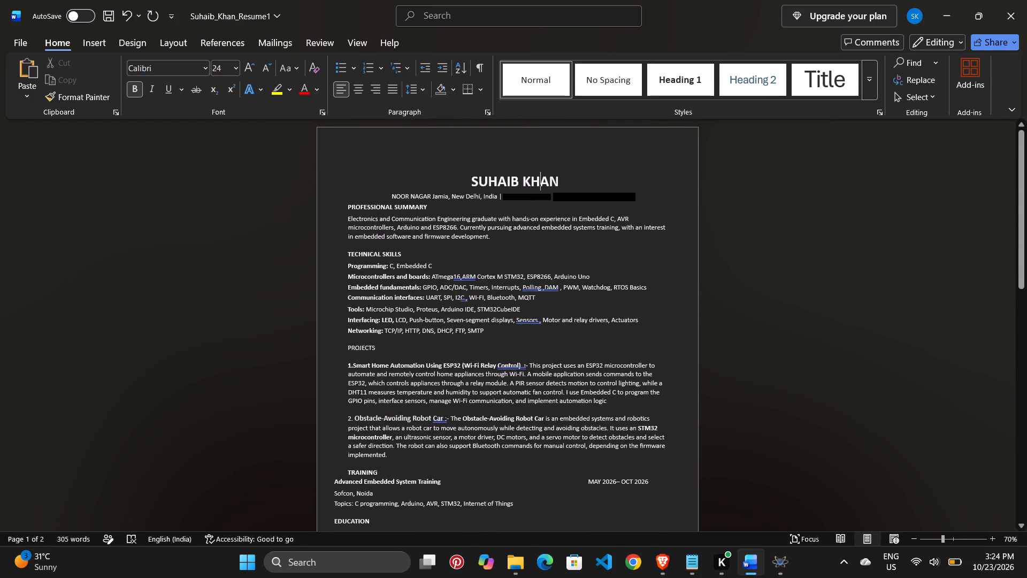
left_click(475, 163)
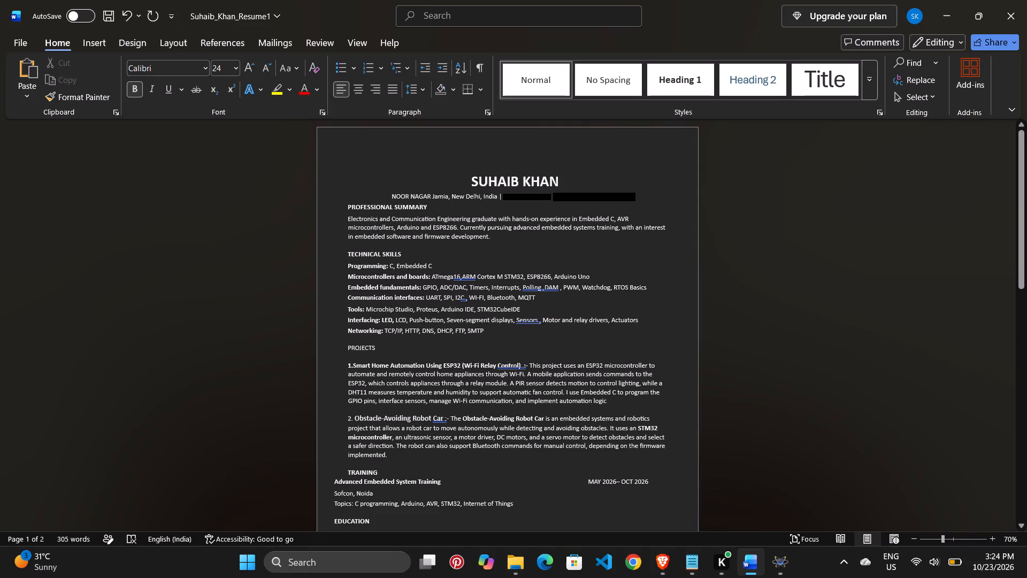
left_click(469, 181)
left_click(428, 169)
left_click(418, 138)
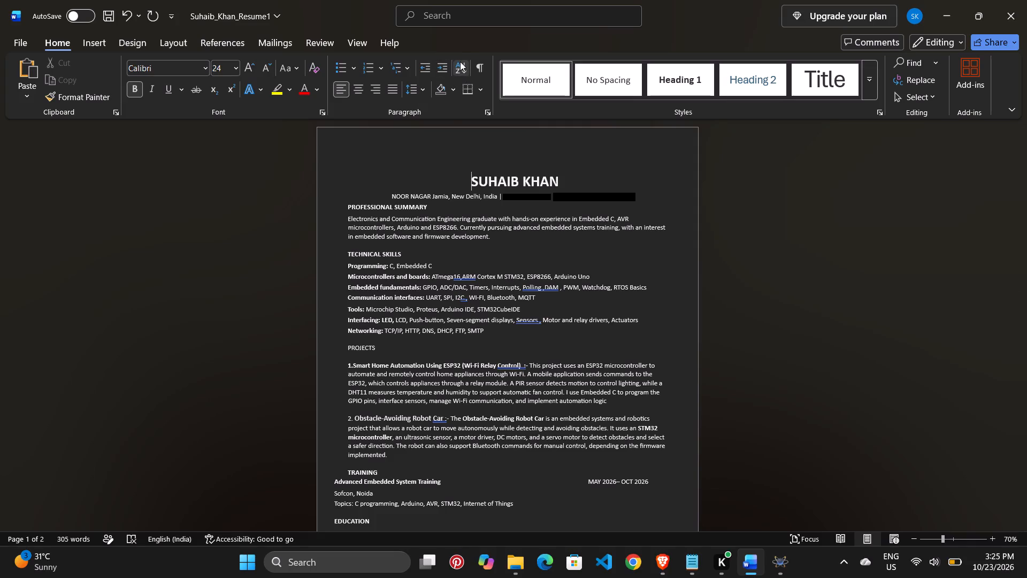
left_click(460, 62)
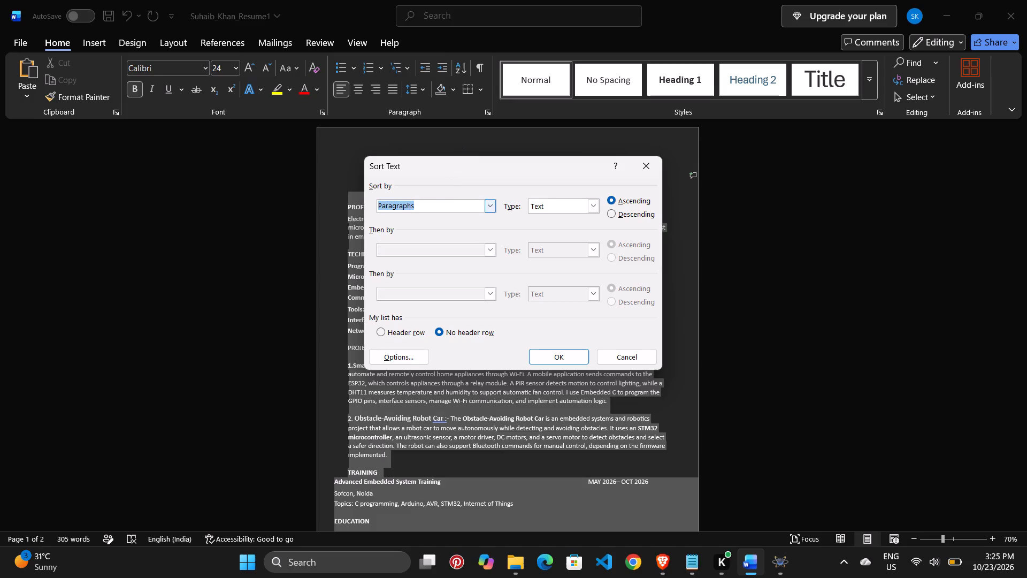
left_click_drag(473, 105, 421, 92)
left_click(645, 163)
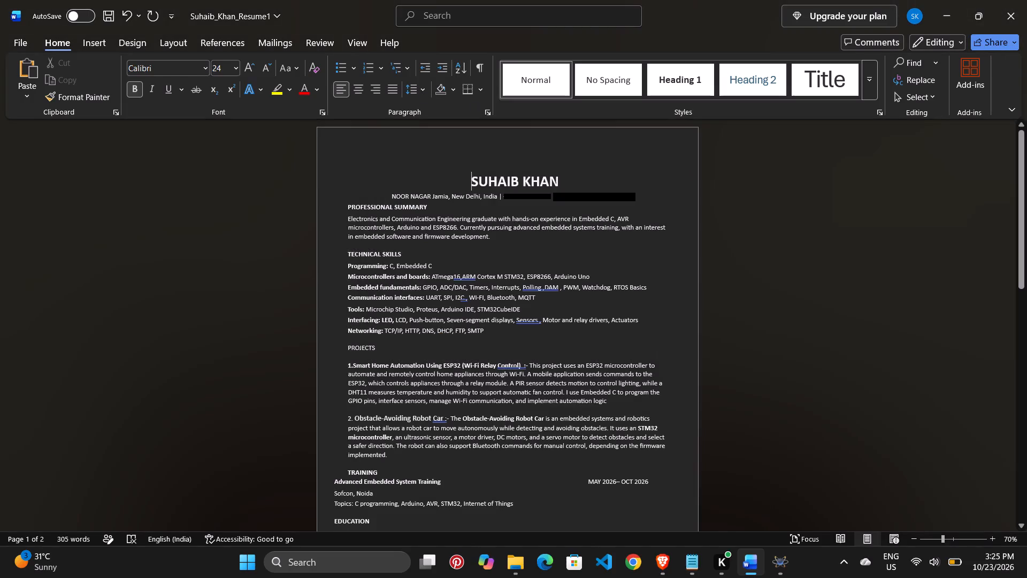
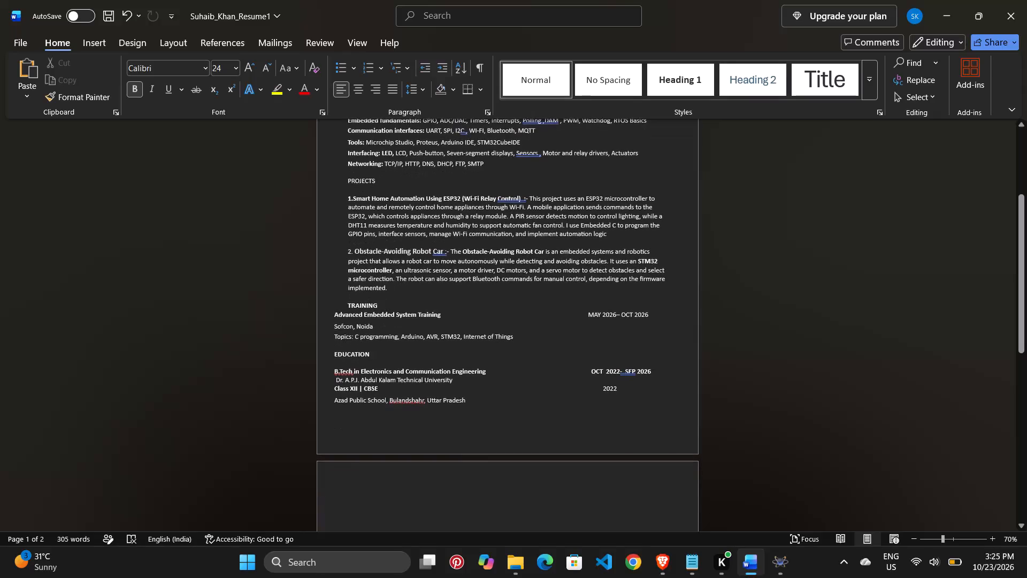
Examine the resume's layout across both pages at several zoom levels, settling on 83%.
scroll(746, 223, "up", 1)
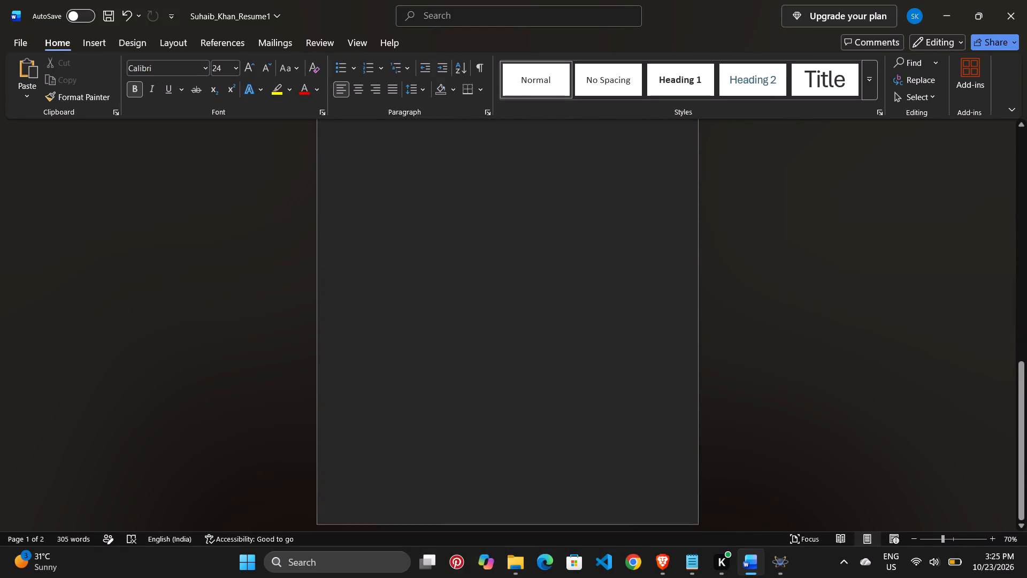
scroll(746, 223, "up", 4)
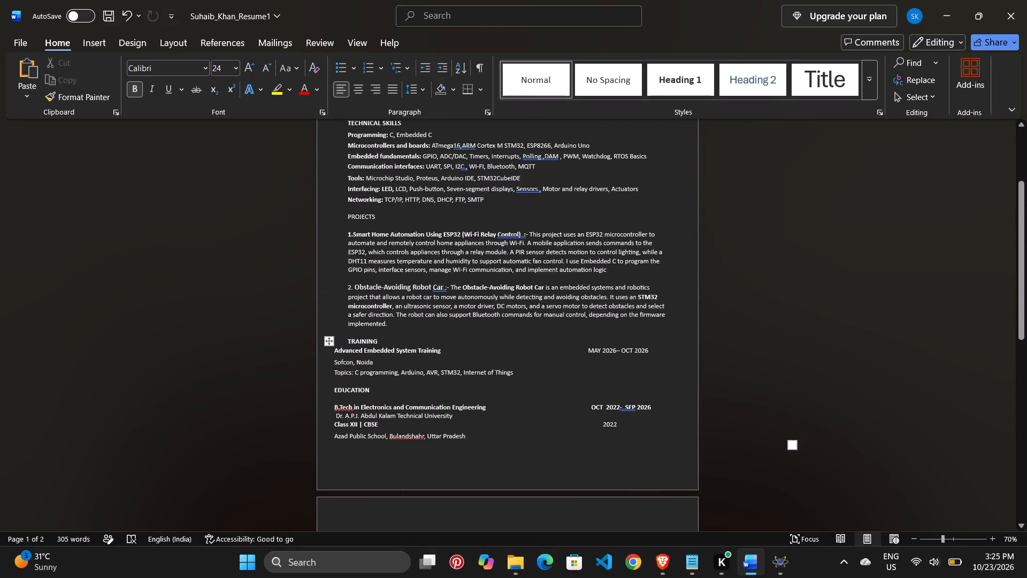
left_click(920, 541)
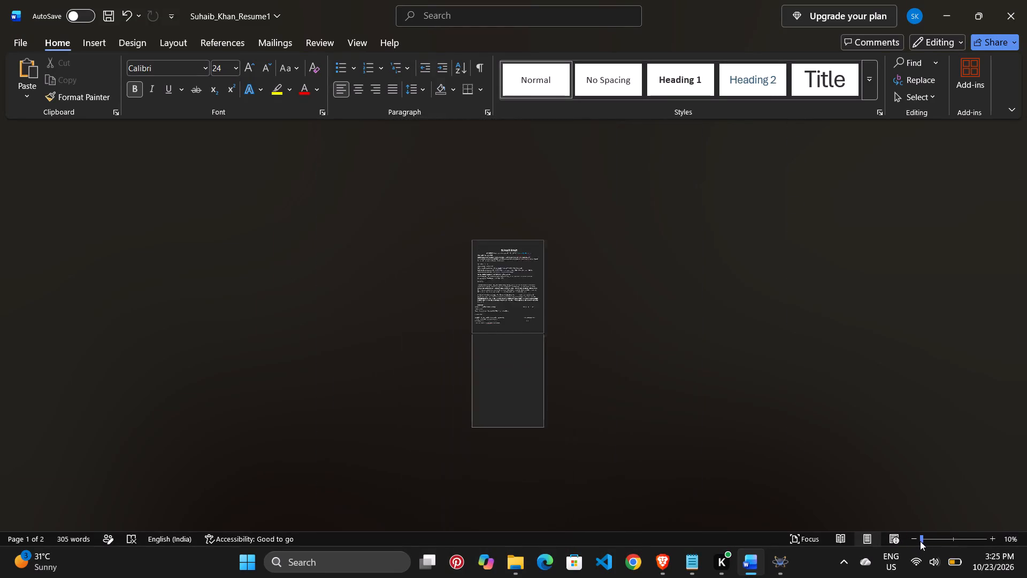
left_click(960, 543)
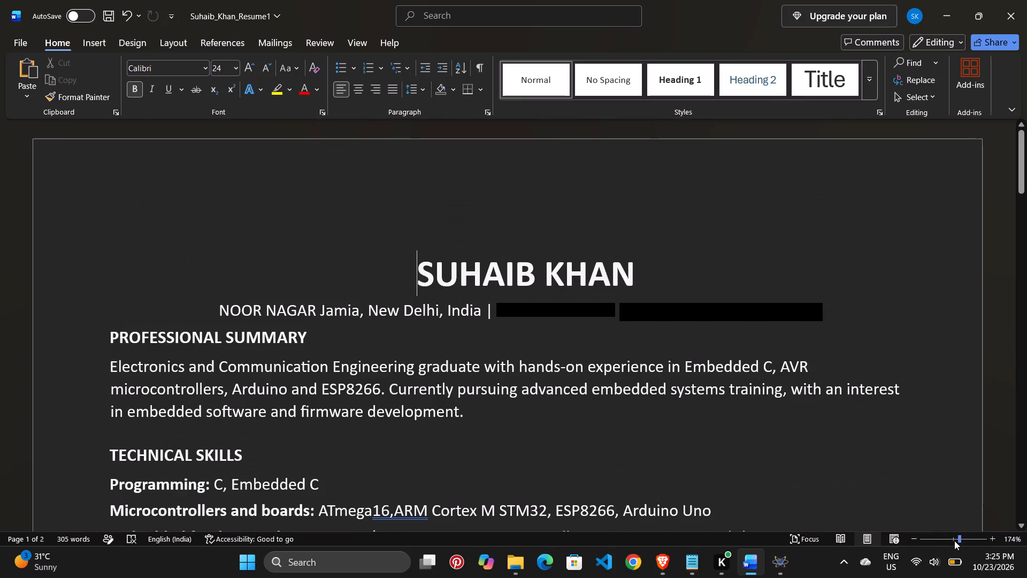
left_click(952, 541)
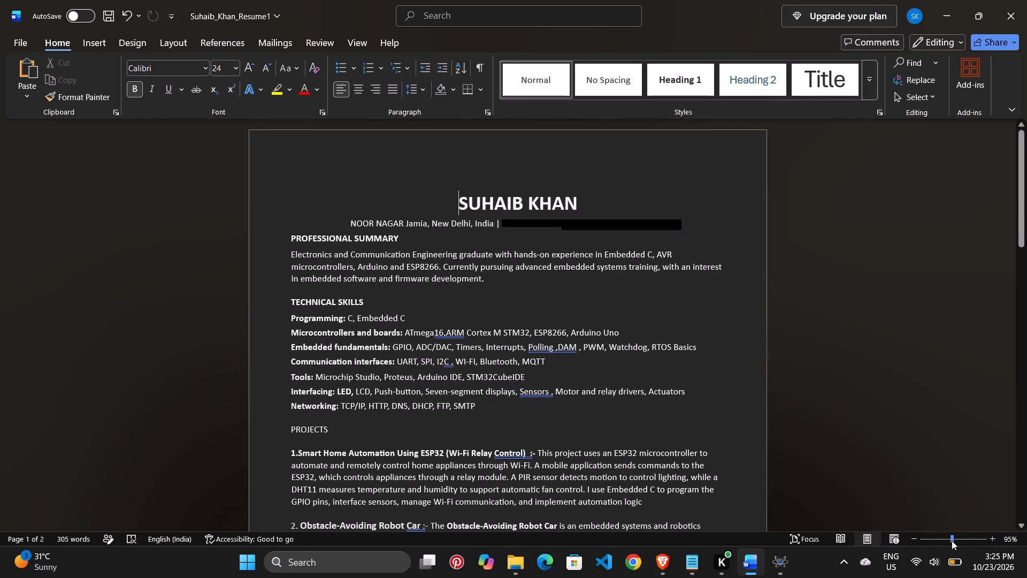
left_click(947, 541)
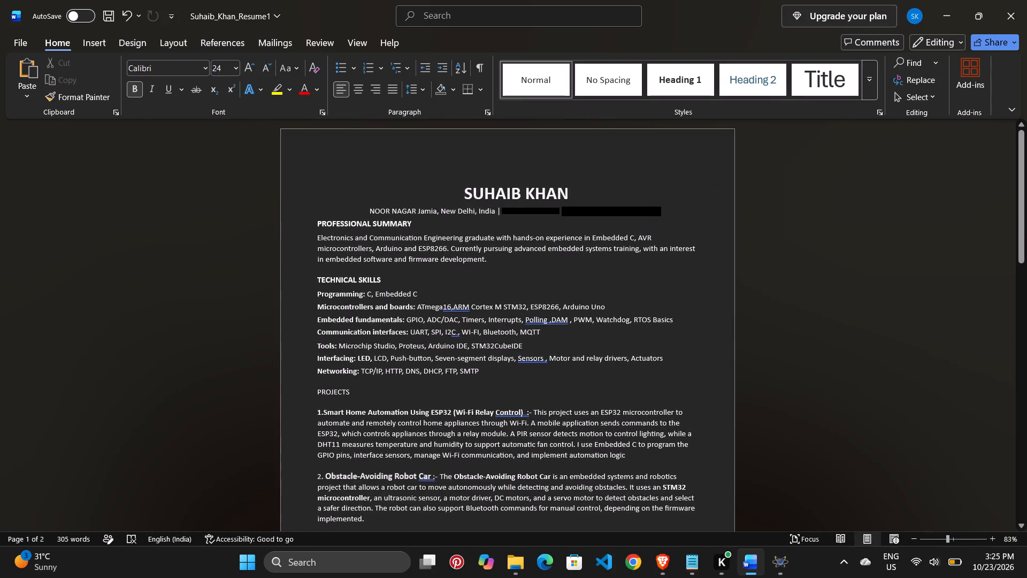
scroll(879, 437, "down", 4)
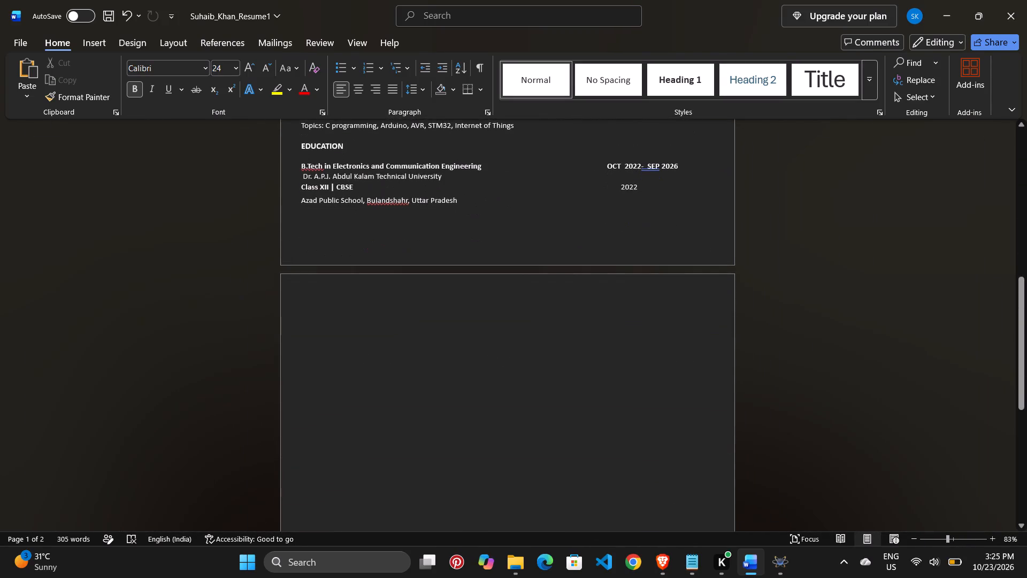
scroll(879, 437, "down", 1)
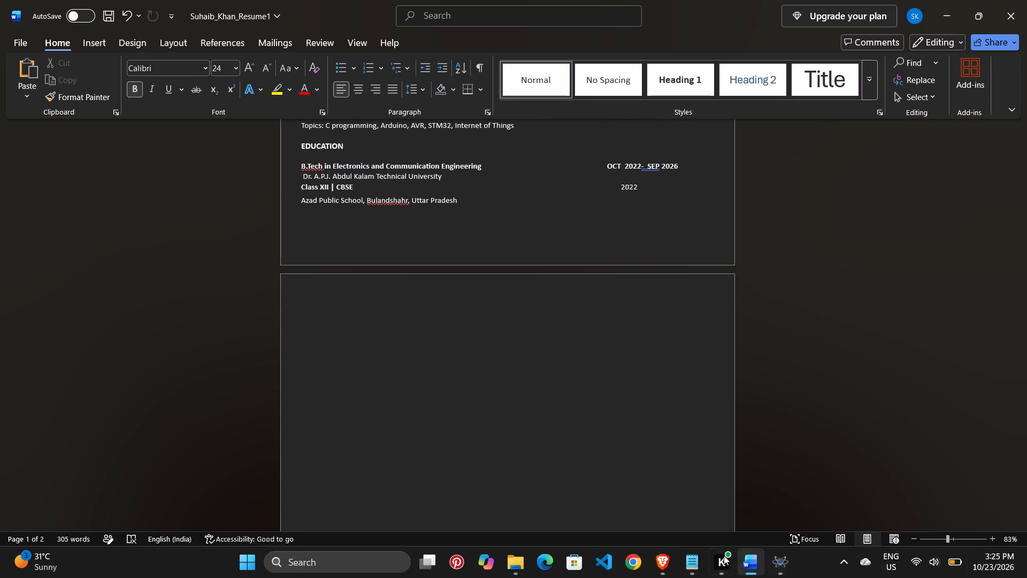
left_click(255, 564)
left_click(791, 457)
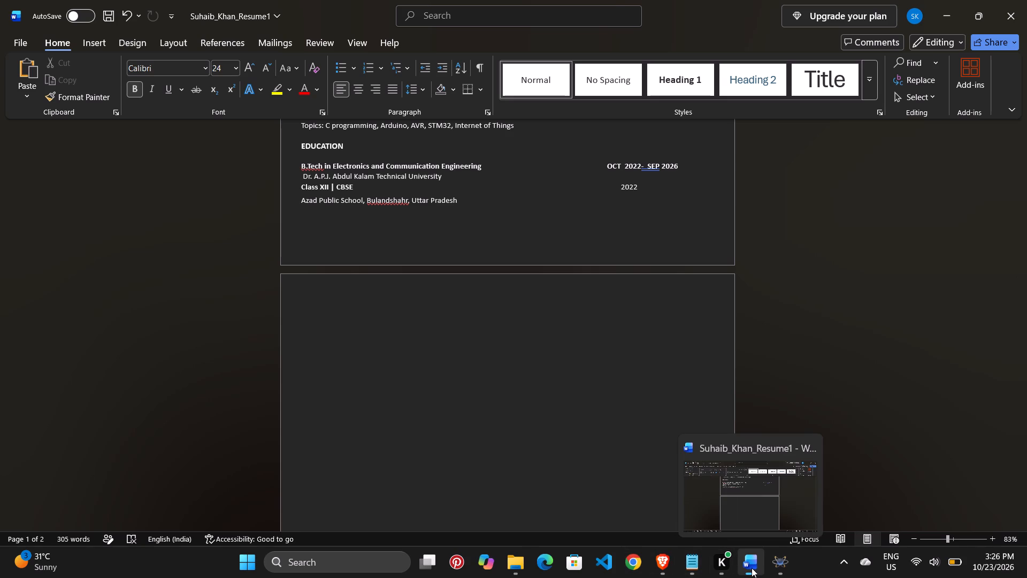
Set the line spacing of the Smart Home Automation project paragraph to 1.0.
scroll(501, 192, "up", 1)
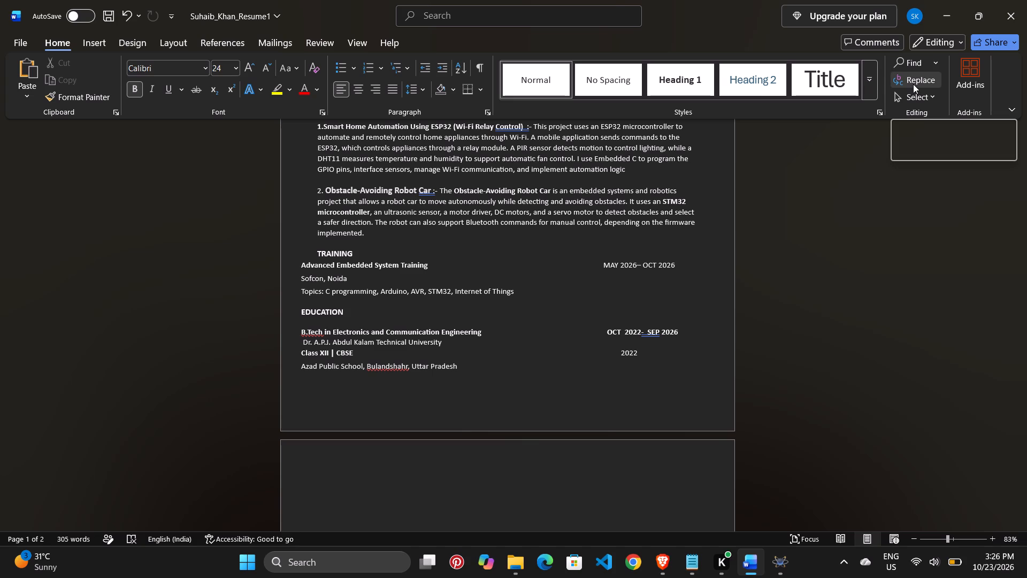
left_click(791, 154)
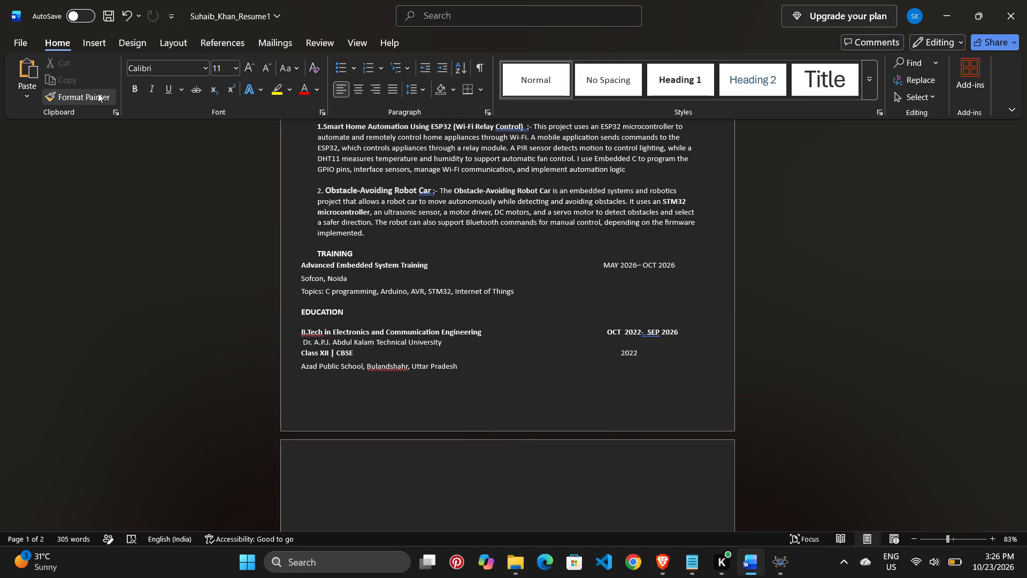
scroll(358, 329, "up", 3)
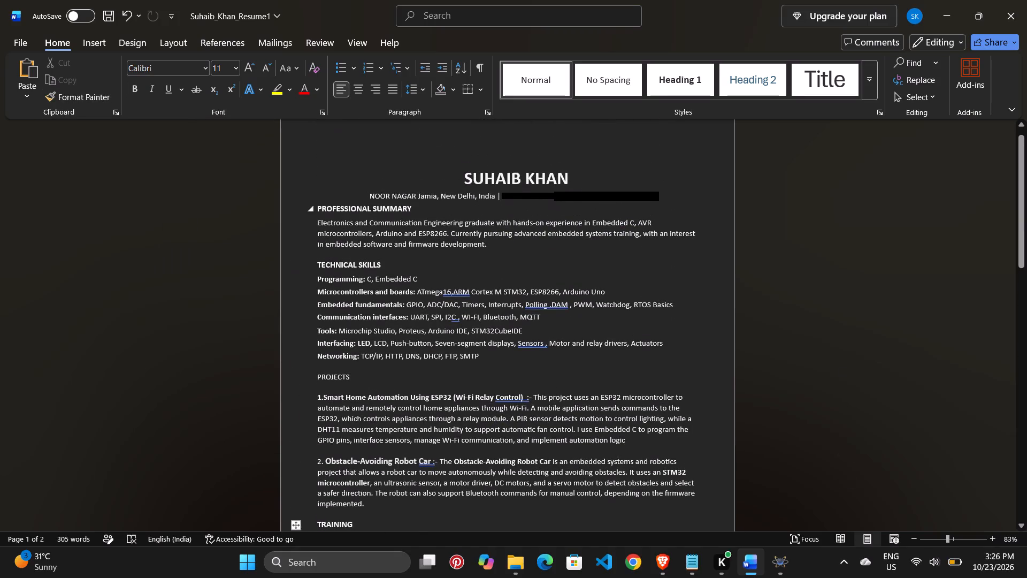
left_click(412, 89)
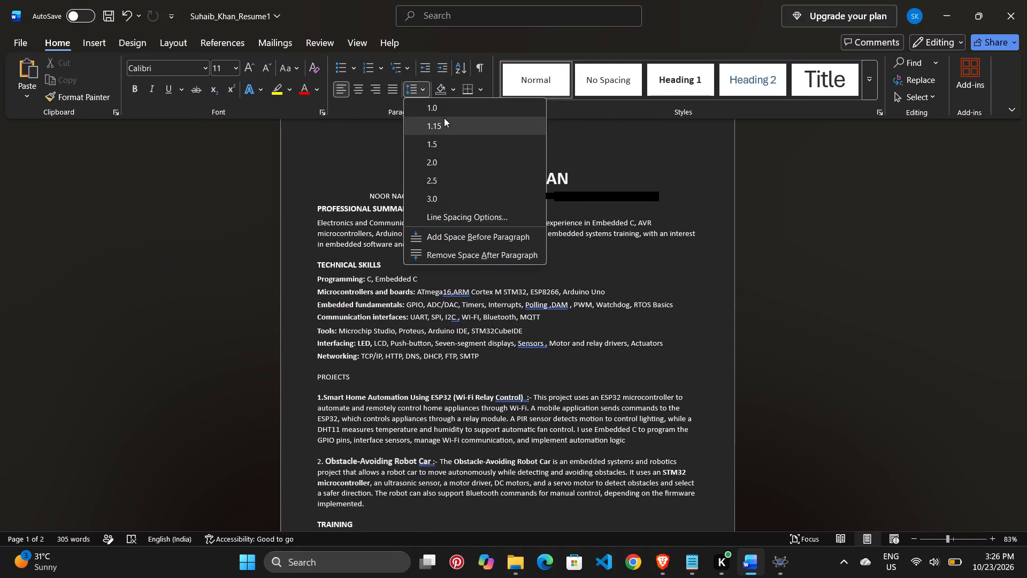
left_click(432, 101)
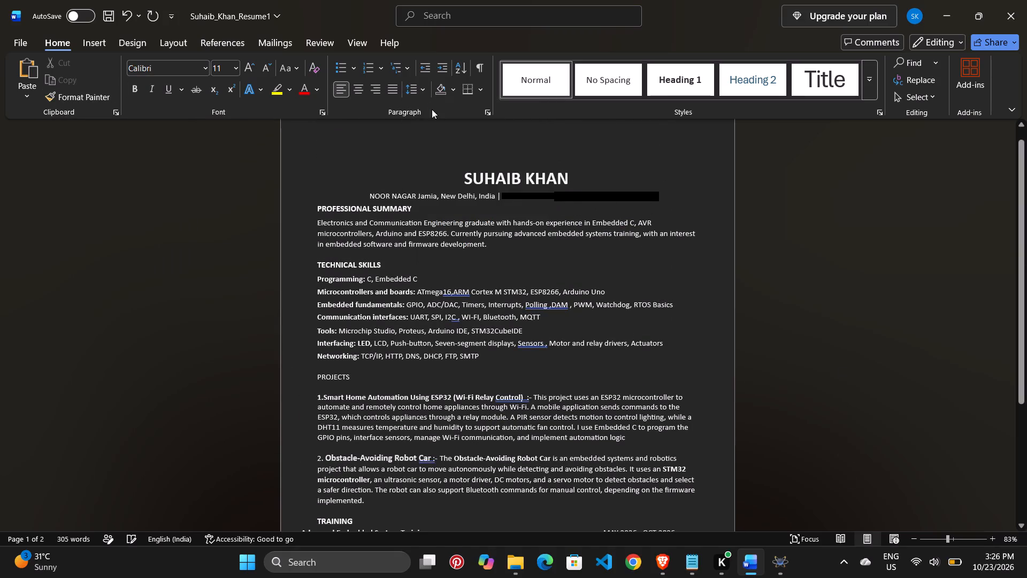
left_click(412, 94)
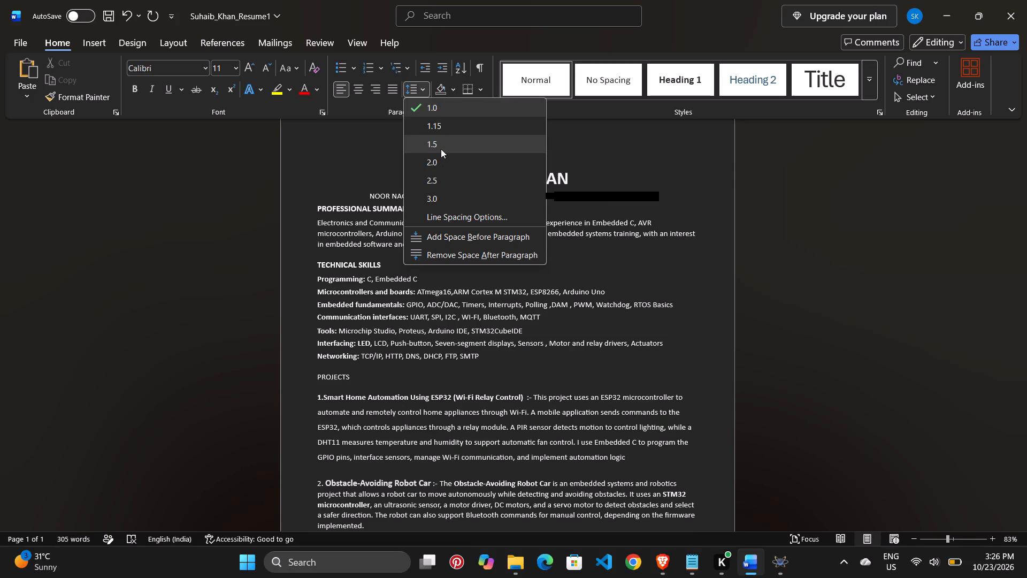
left_click(453, 110)
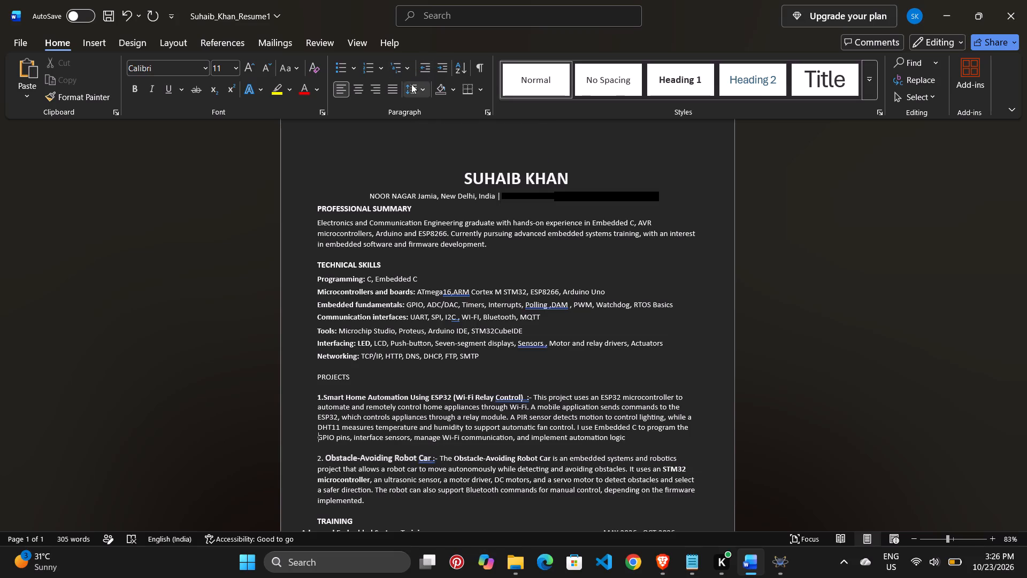
Set the line spacing of the TECHNICAL SKILLS heading to 1.0.
left_click(451, 267)
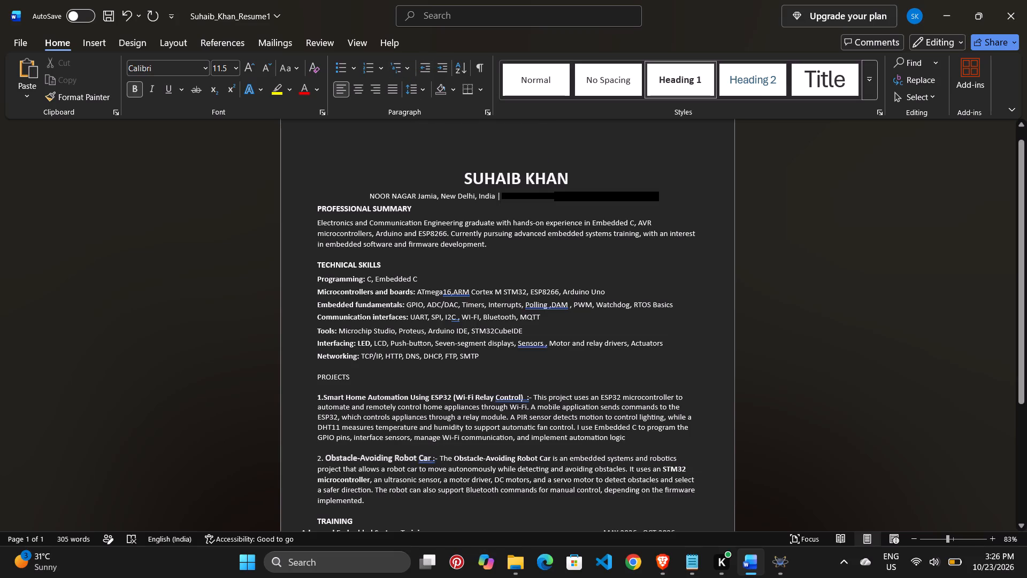
left_click(408, 88)
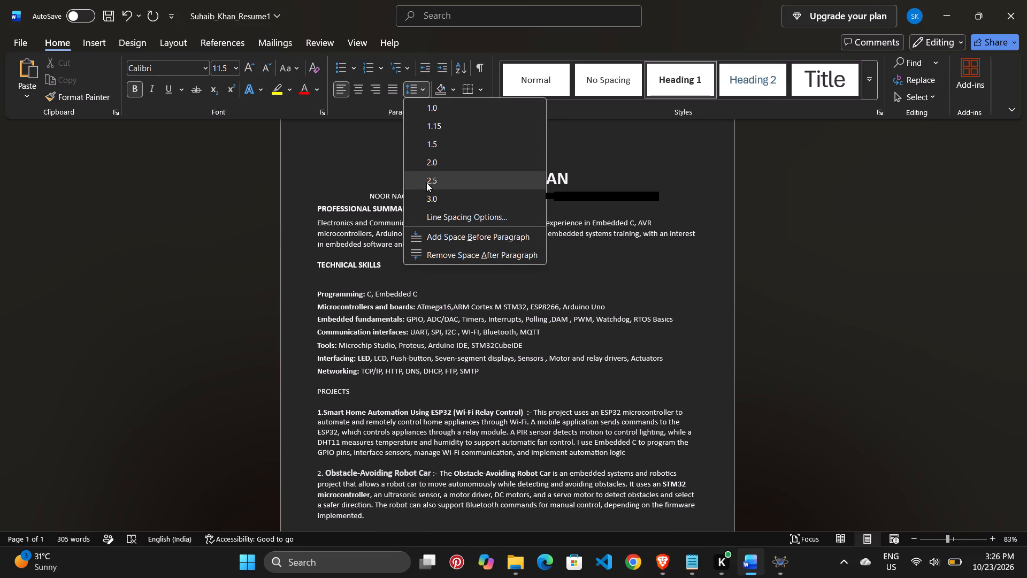
left_click(443, 105)
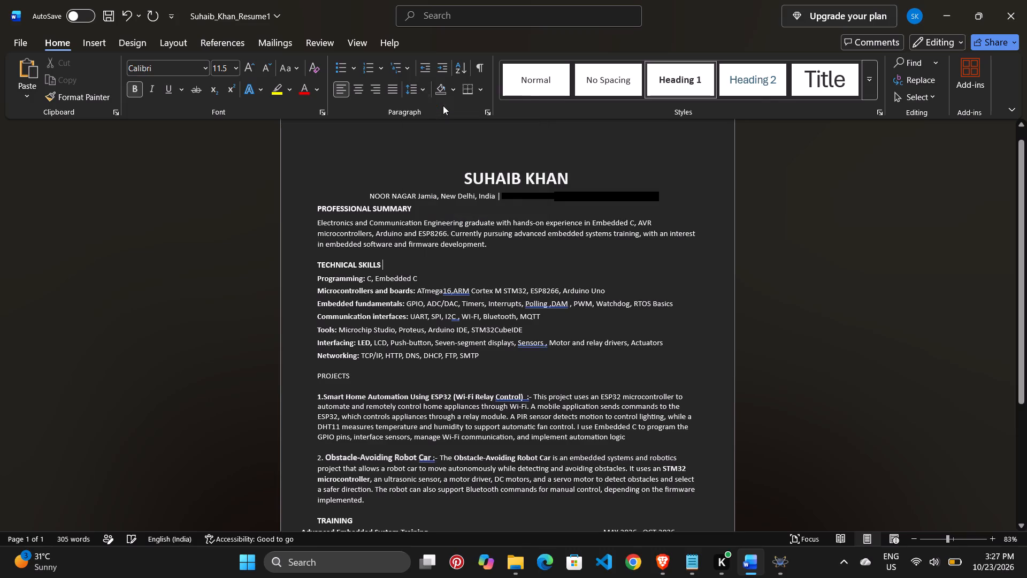
Set the line spacing of the PROFESSIONAL SUMMARY heading to 1.0.
left_click(420, 204)
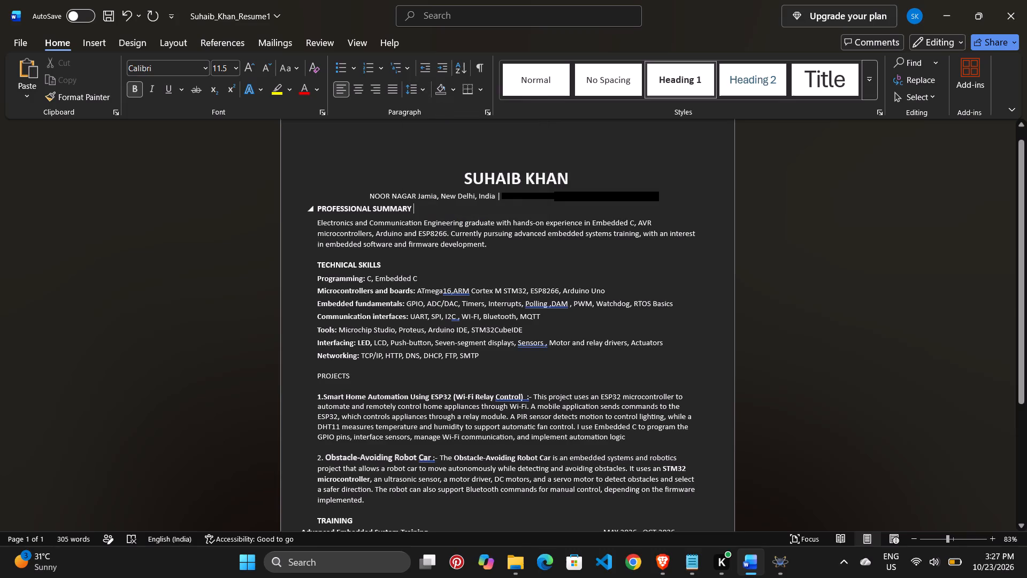
left_click(414, 94)
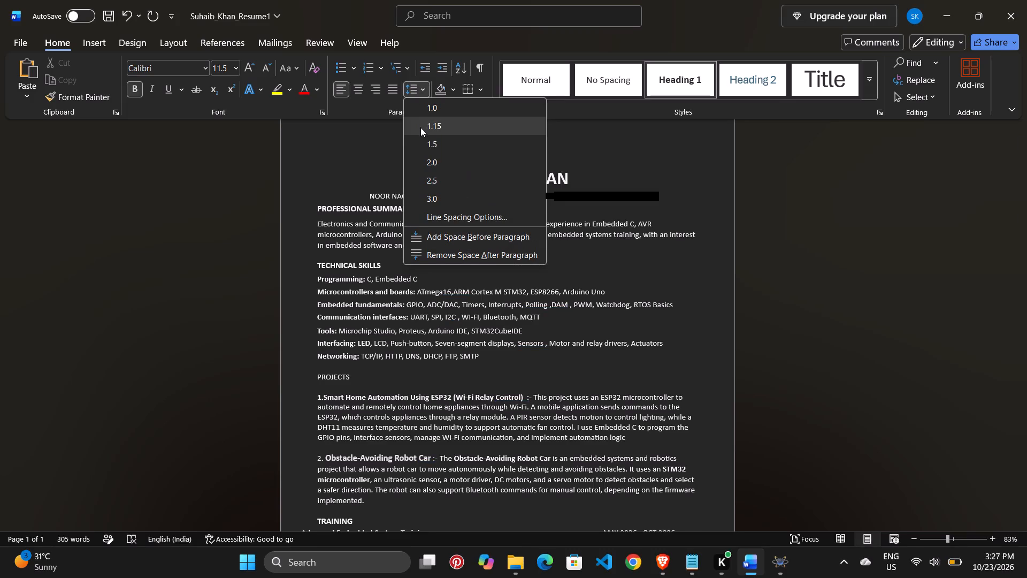
left_click(428, 105)
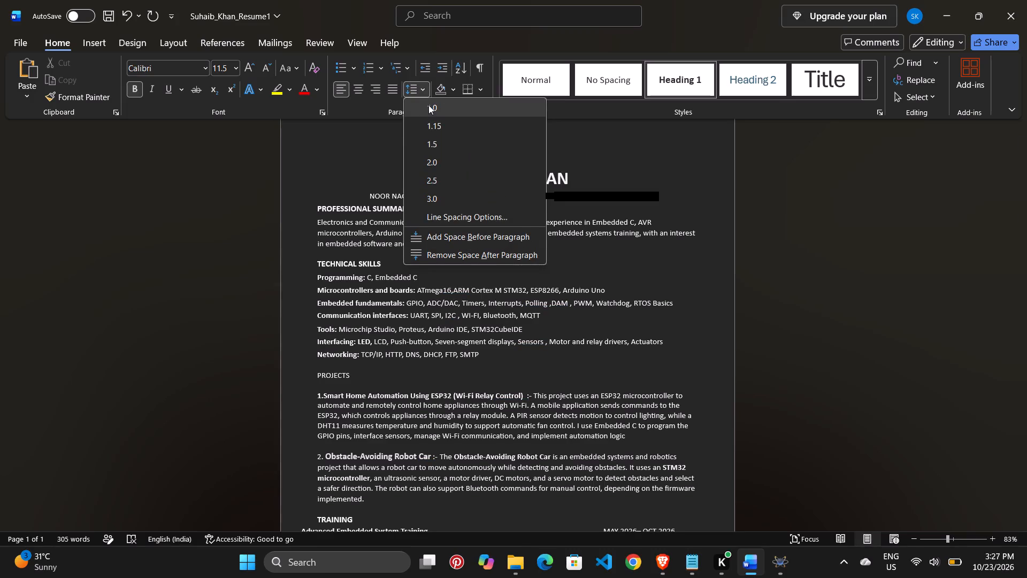
Set the line spacing of the TRAINING heading to 1.0.
scroll(442, 191, "down", 3)
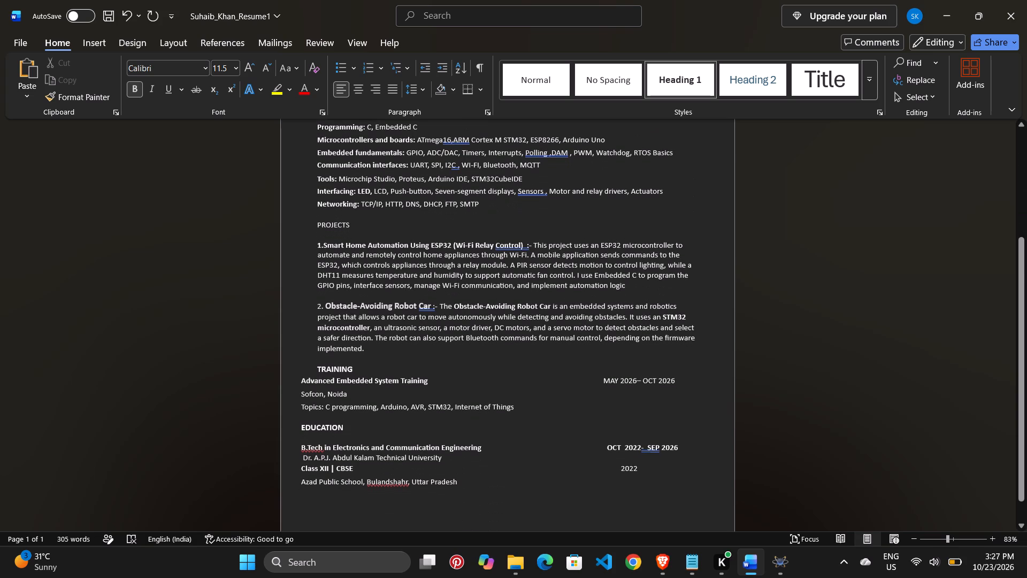
left_click(368, 363)
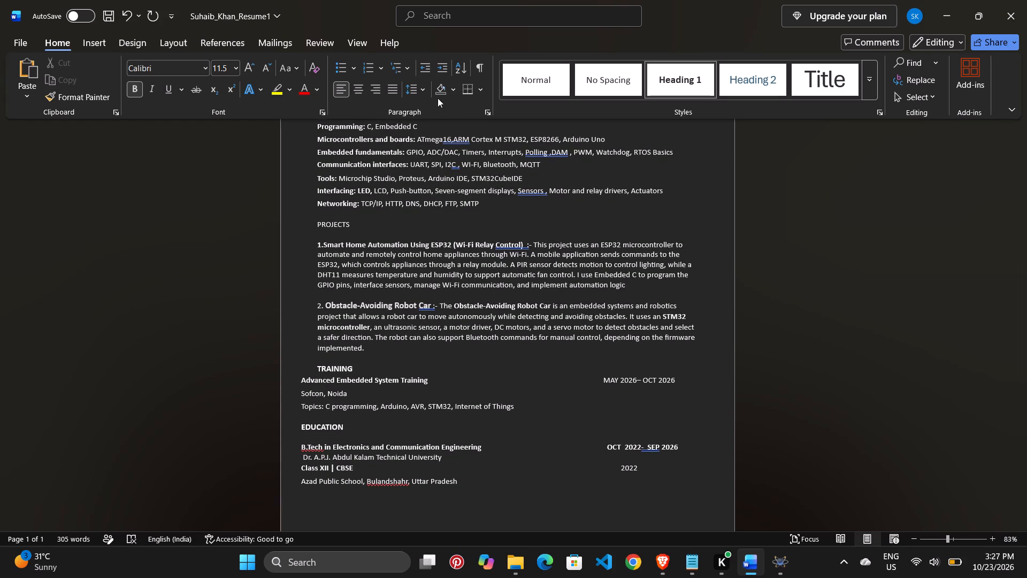
left_click(417, 86)
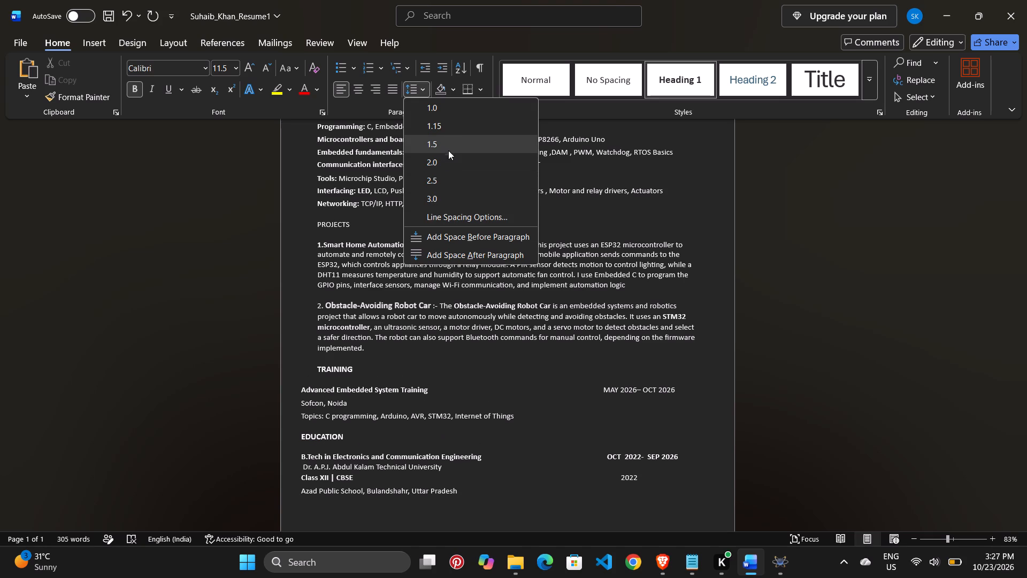
left_click(464, 103)
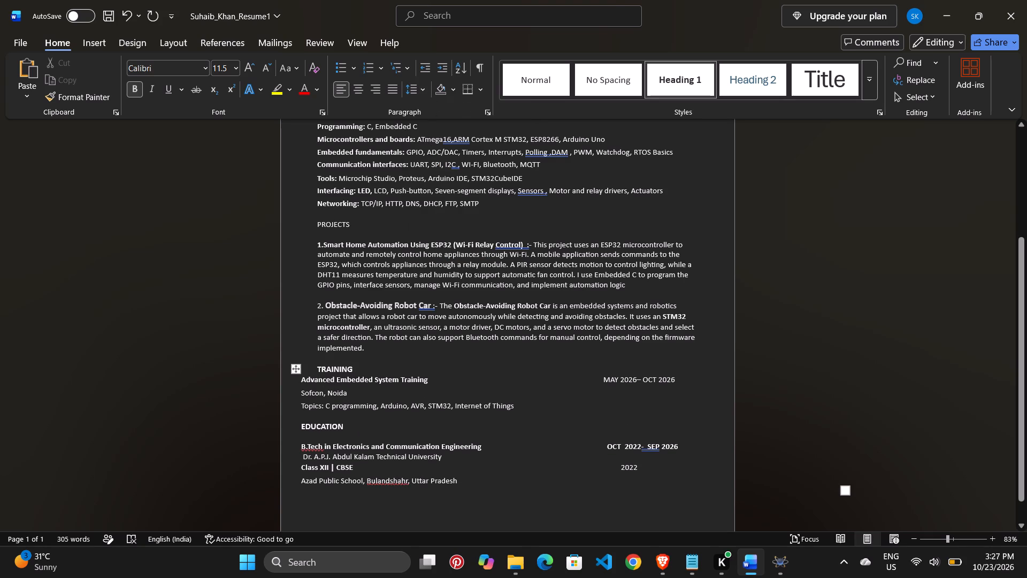
Set the line spacing of the EDUCATION heading to 1.0.
left_click(399, 436)
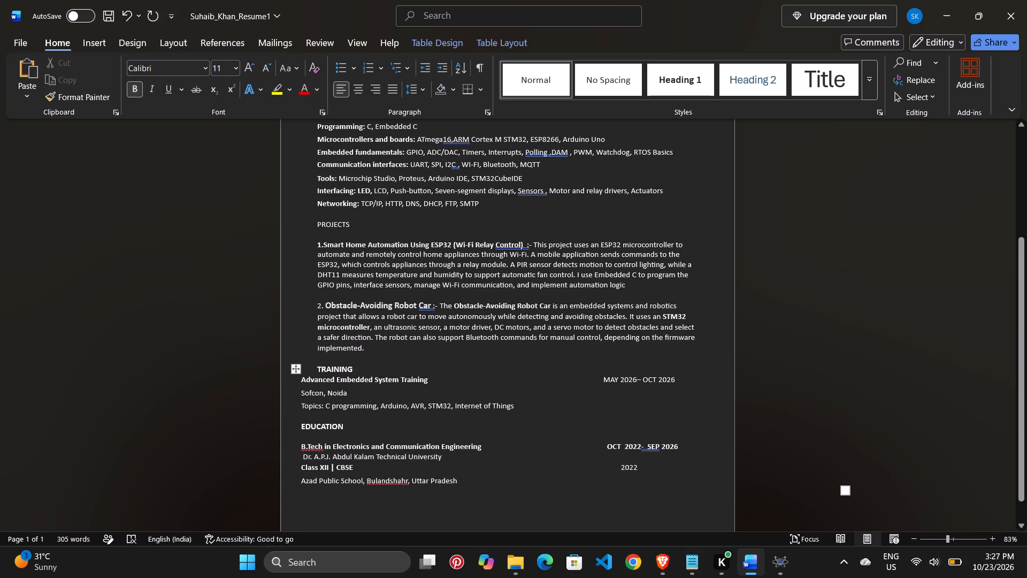
left_click(381, 428)
left_click(411, 91)
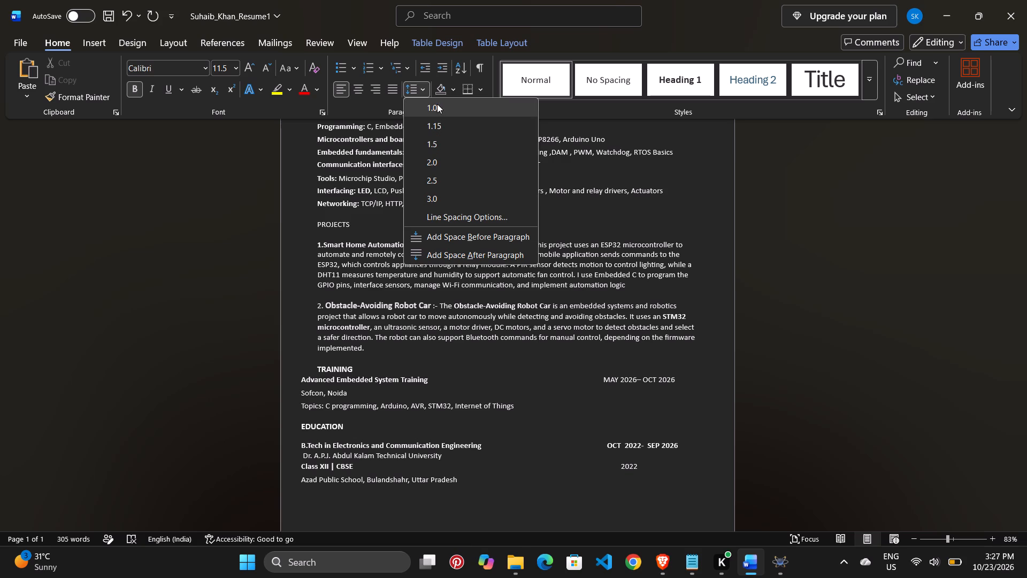
left_click(437, 104)
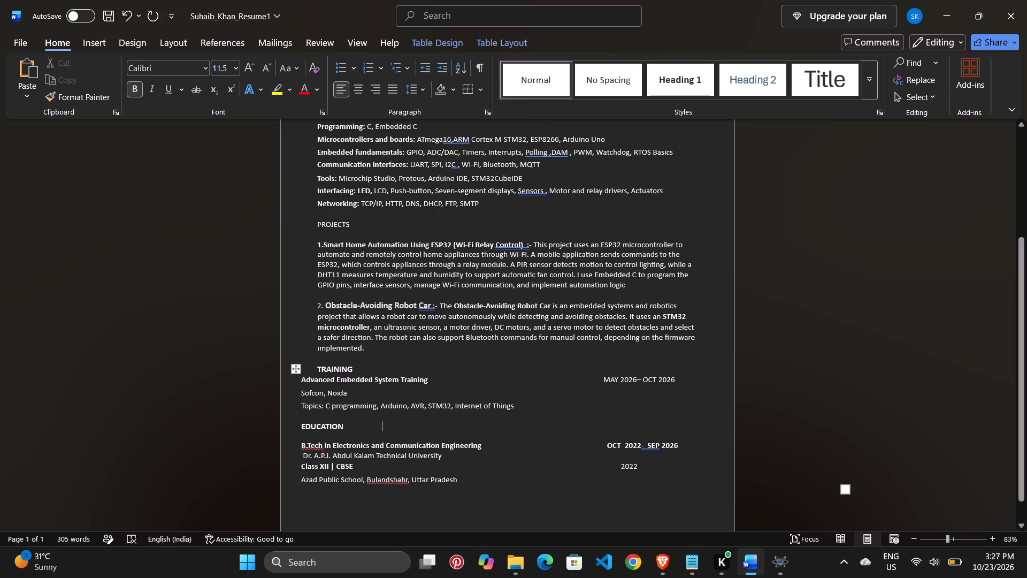
Remove the space after the PROJECTS heading so the first project follows it directly.
left_click(494, 485)
scroll(494, 485, "down", 5)
scroll(494, 485, "up", 1)
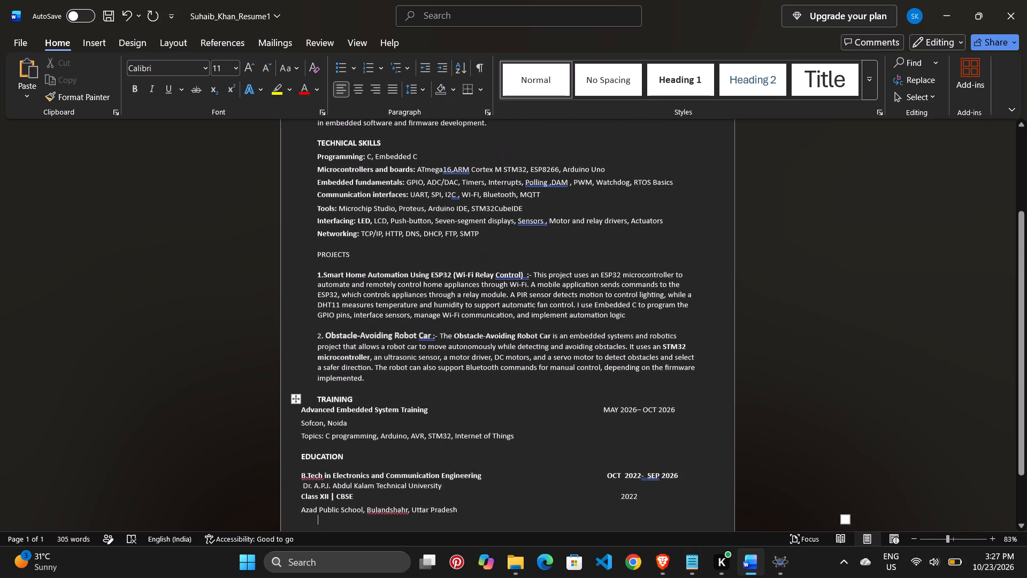
scroll(494, 485, "up", 1)
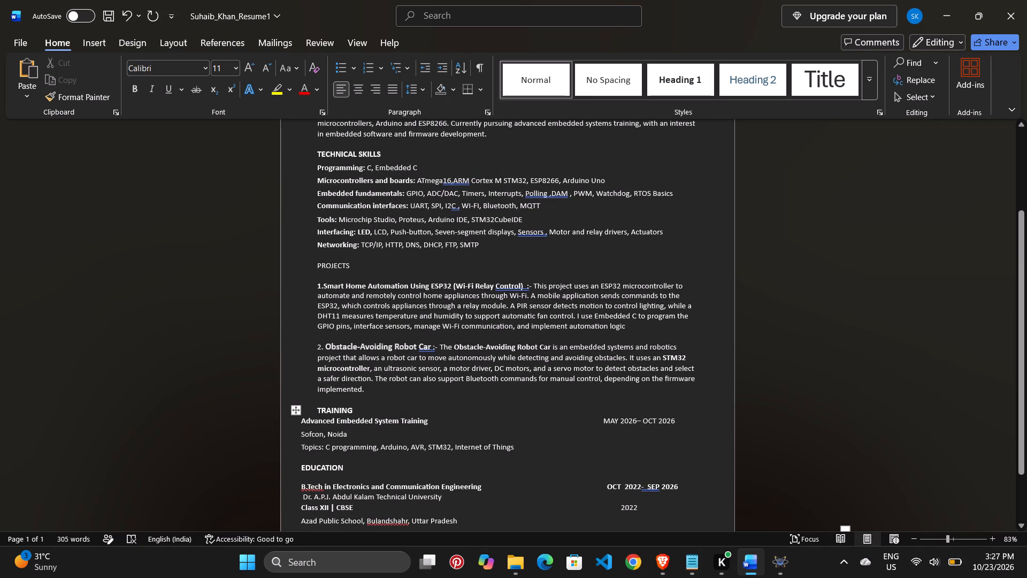
left_click(445, 263)
left_click(408, 86)
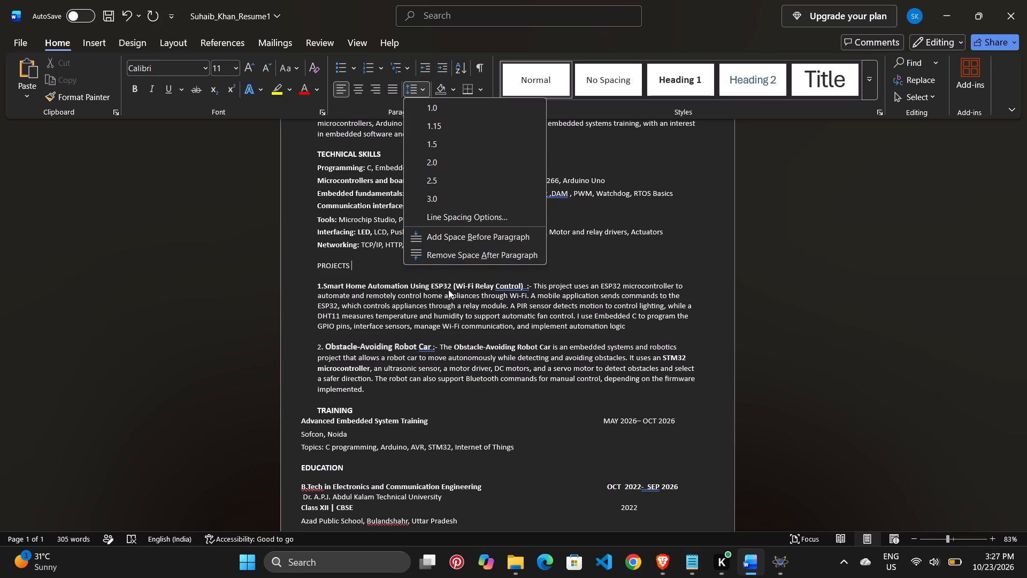
left_click(458, 255)
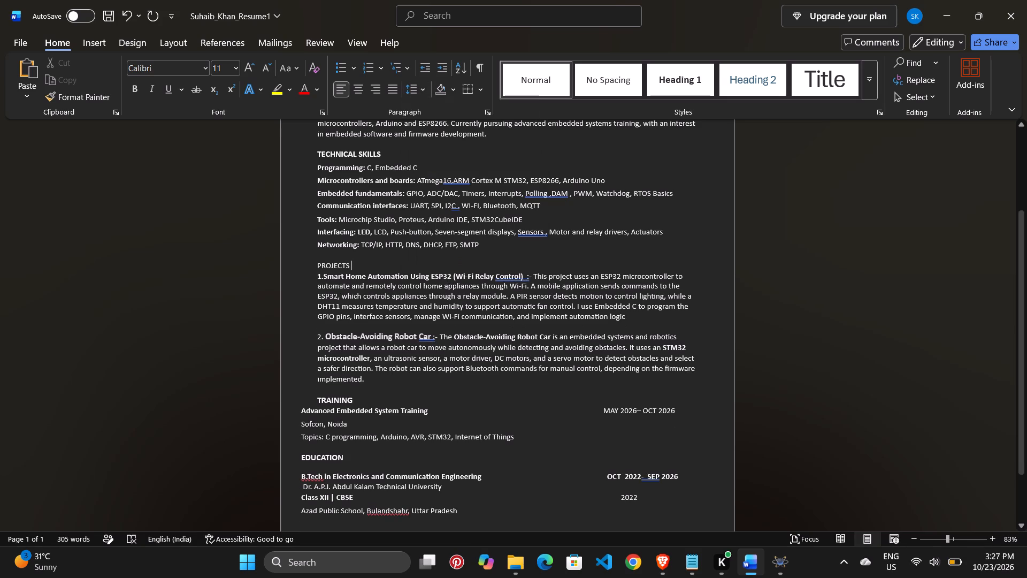
Remove the space after the TECHNICAL SKILLS heading so the Programming line follows it directly.
scroll(419, 260, "up", 1)
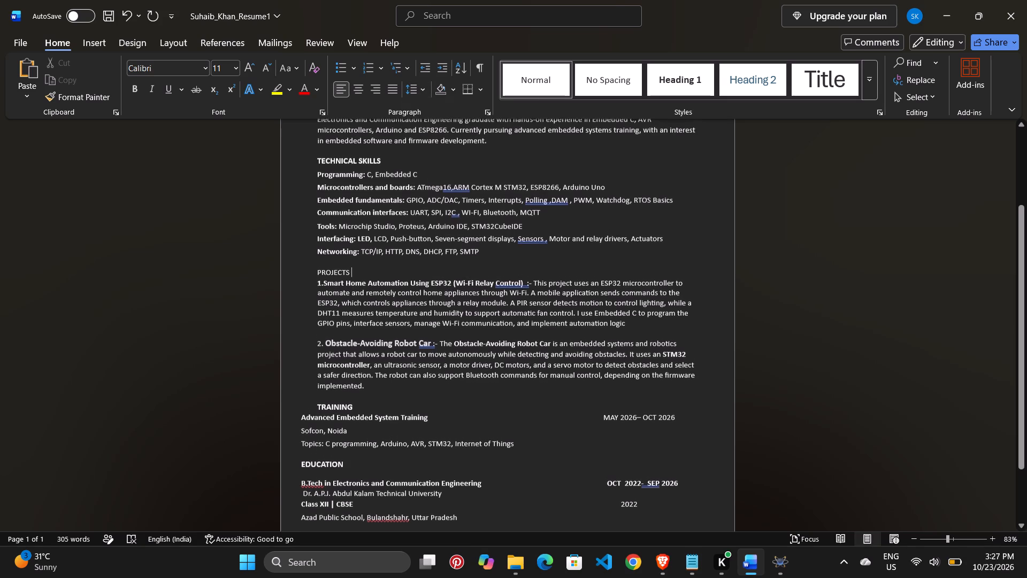
scroll(419, 260, "up", 1)
left_click(397, 163)
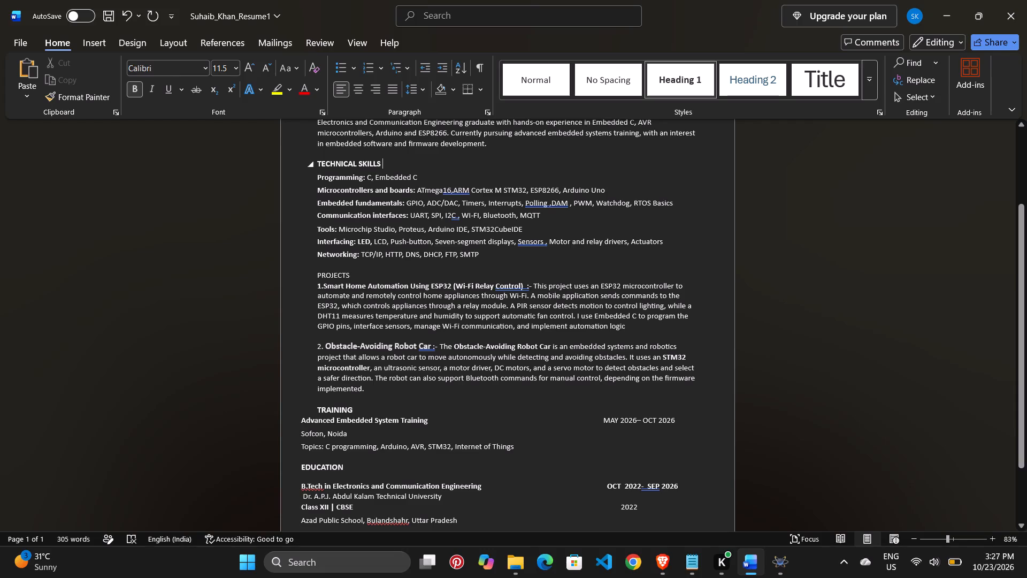
left_click(409, 89)
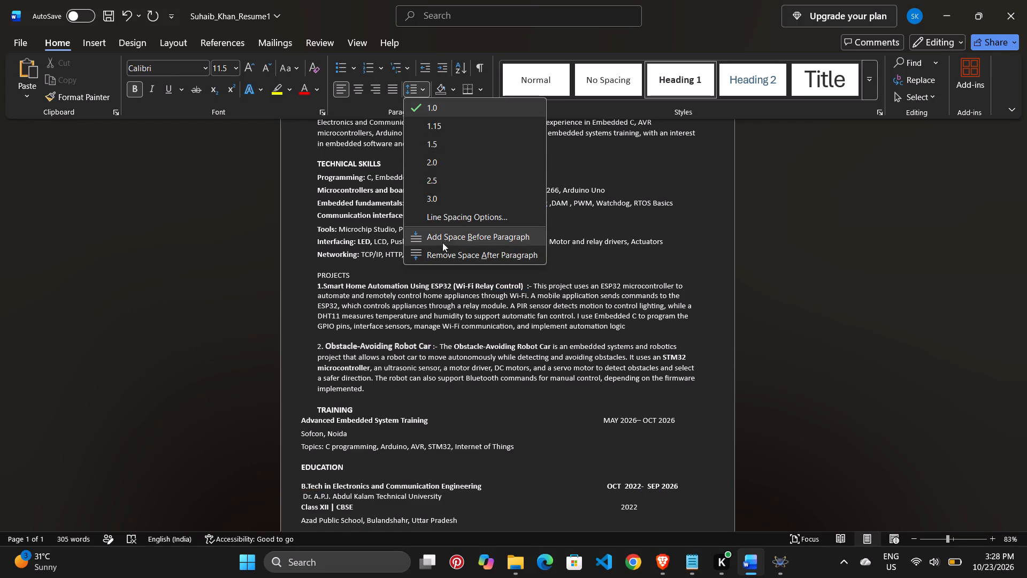
left_click(445, 259)
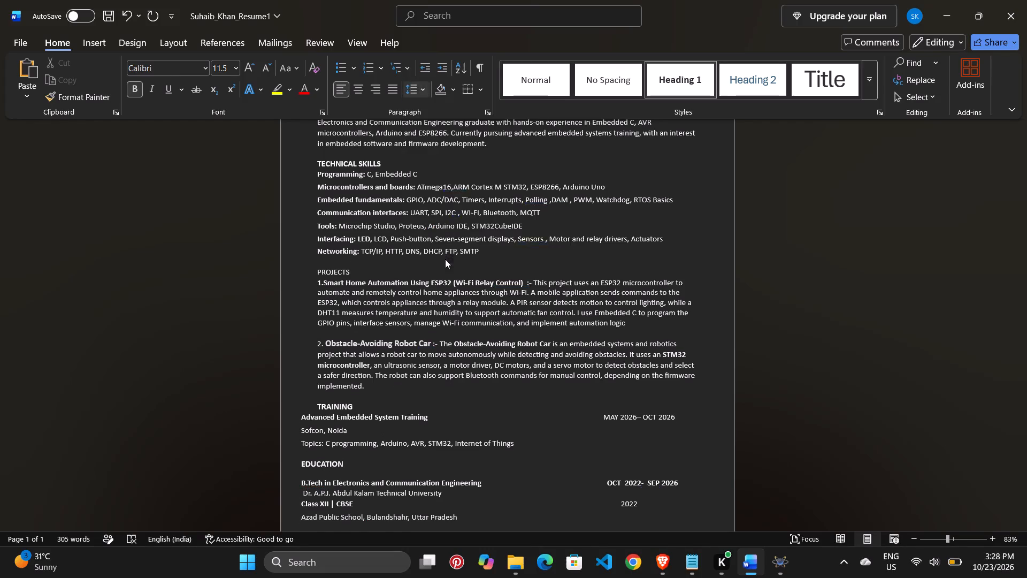
Add the score 67% on the Azad Public School line of the EDUCATION section, below the year 2022.
scroll(454, 214, "up", 2)
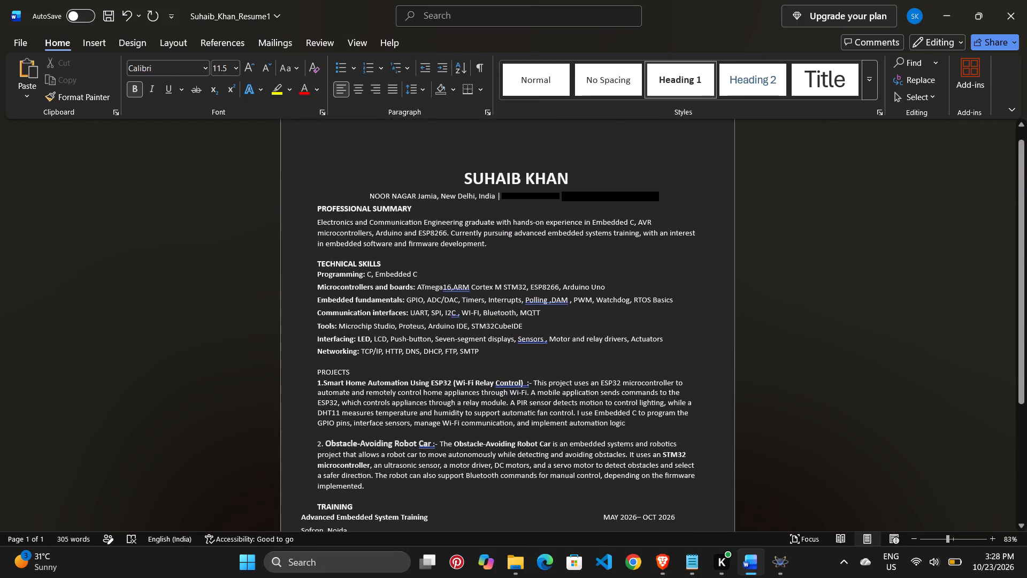
scroll(430, 243, "down", 6)
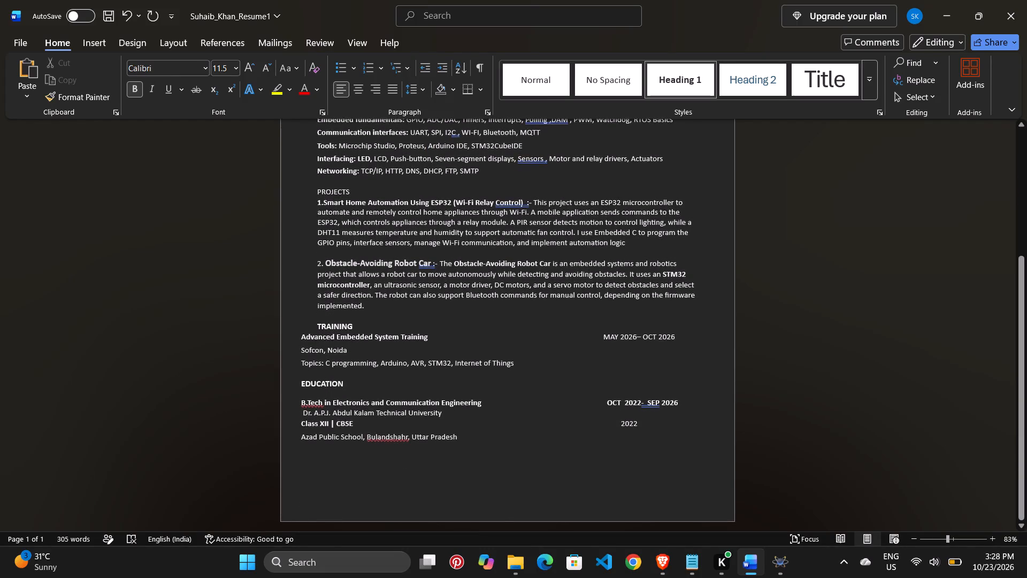
scroll(430, 243, "up", 4)
scroll(430, 243, "down", 1)
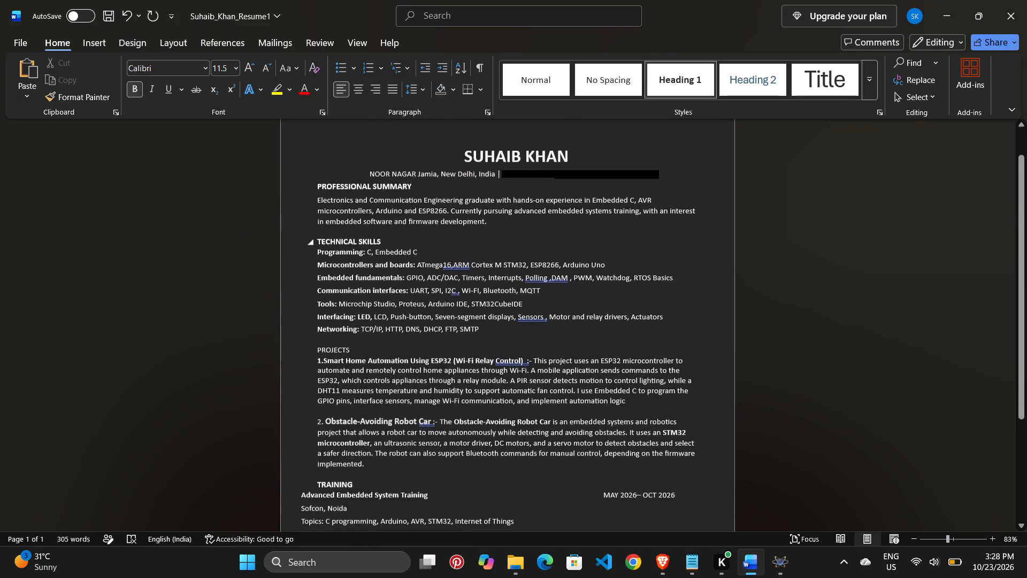
scroll(430, 243, "down", 1)
scroll(495, 203, "down", 2)
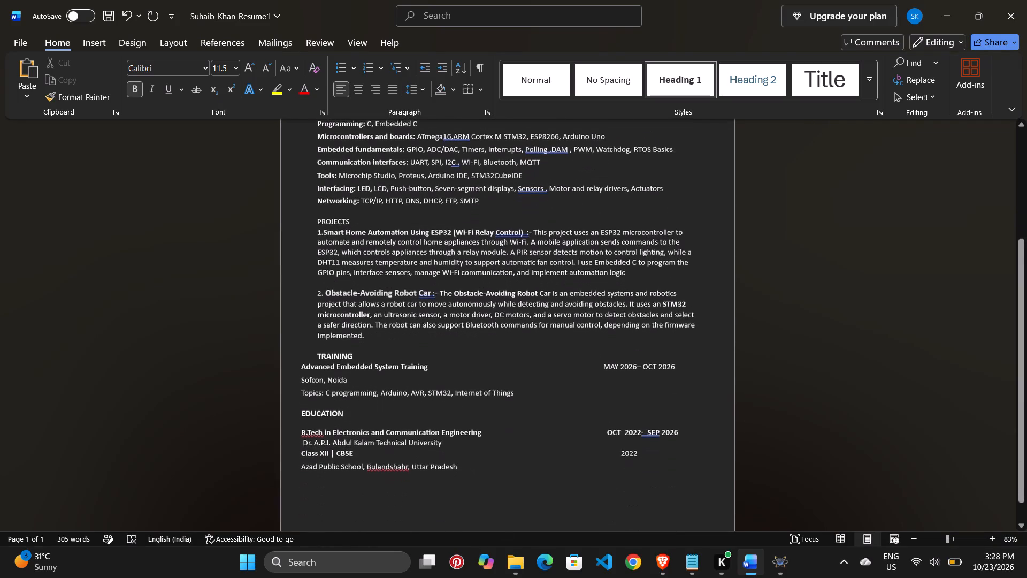
left_click(470, 457)
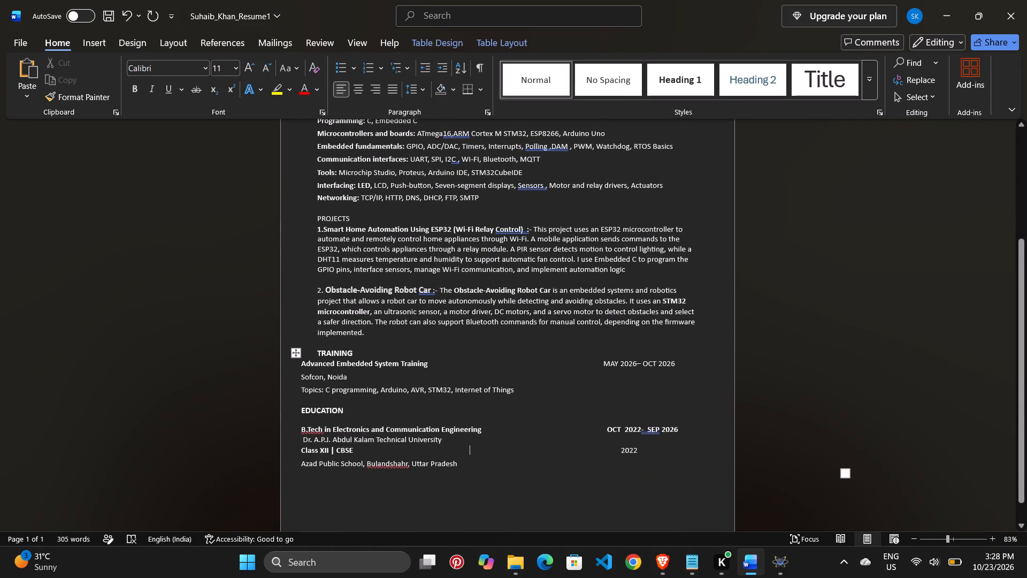
left_click(572, 463)
key("space")
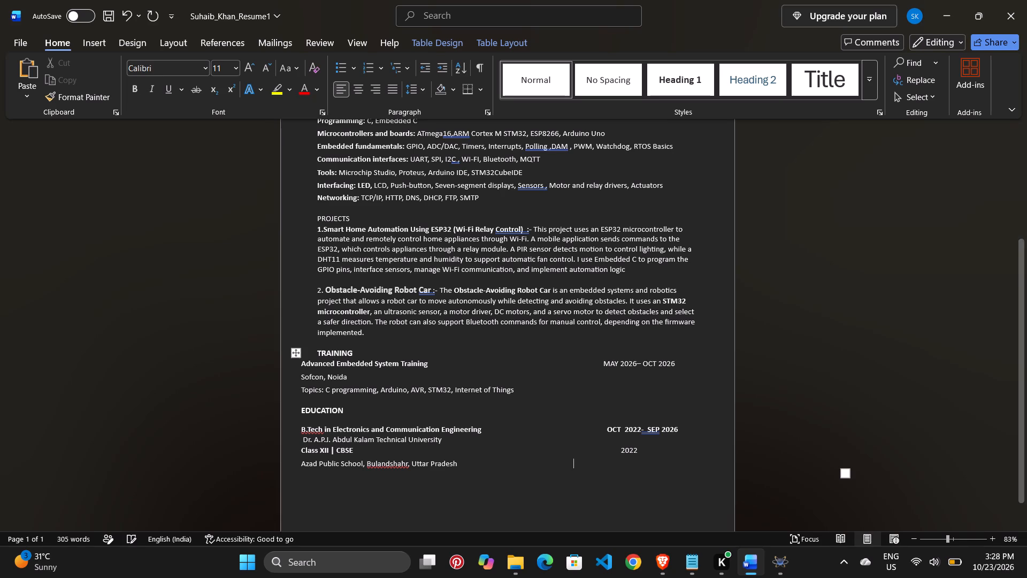
key("space")
key("space")
key("space")
key("space")
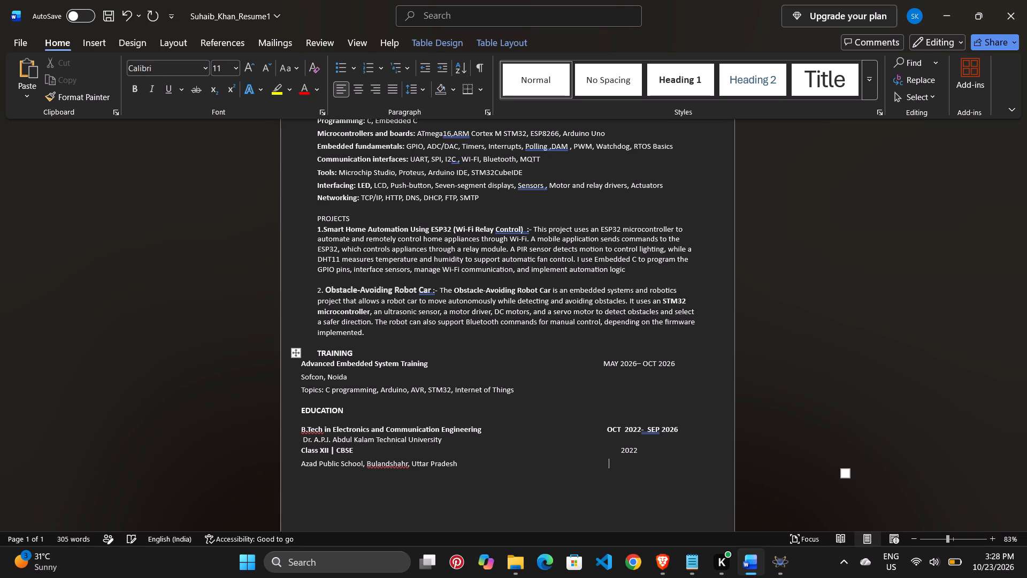
type("67")
key("shift+percent")
Insert spaces before 67% to align it under the Class XII year 2022.
left_click(607, 463)
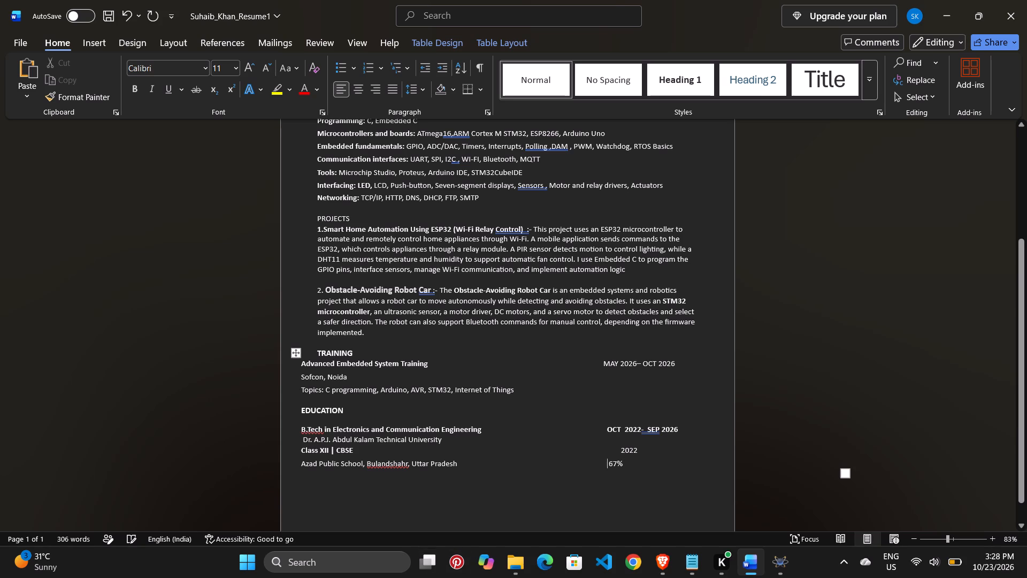
key("space")
key("space")
key("space")
key("space")
key("space")
key("space")
key("space")
key("space")
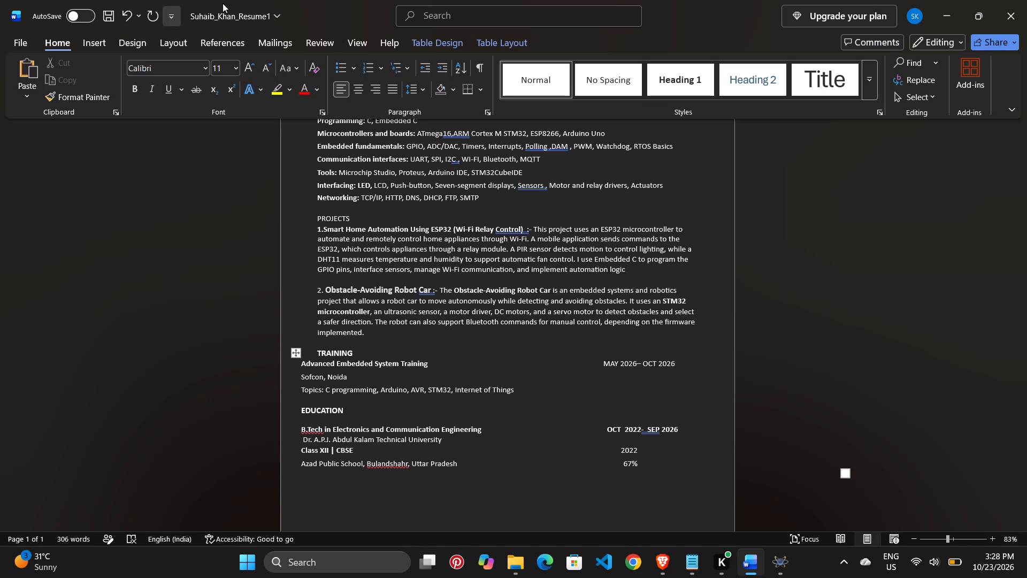
Save the changes to the current resume file.
left_click(106, 11)
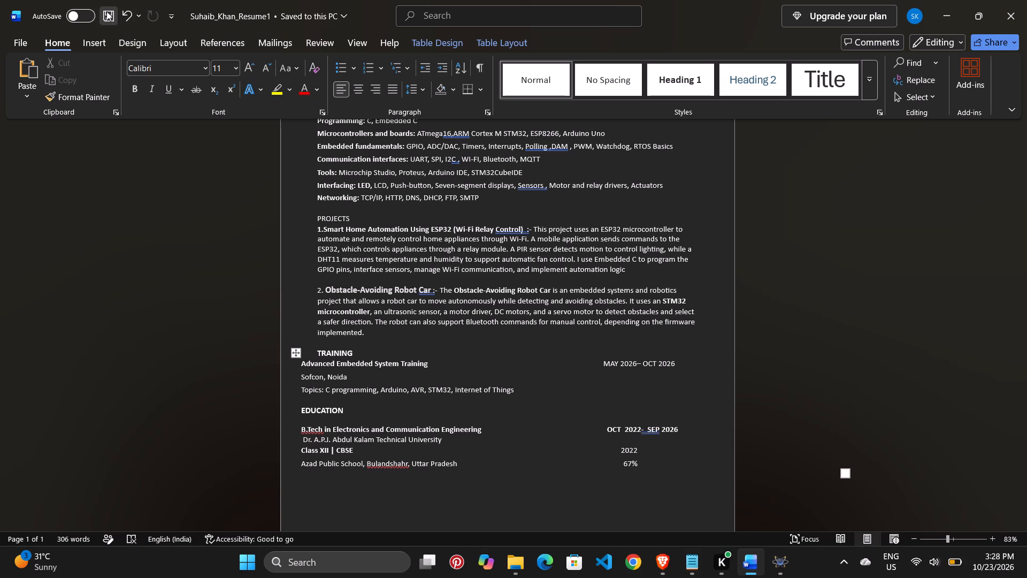
left_click(112, 19)
Save a copy of the resume as a Word Document in the Documents folder, changing the number ending its file name to 2.
left_click(21, 42)
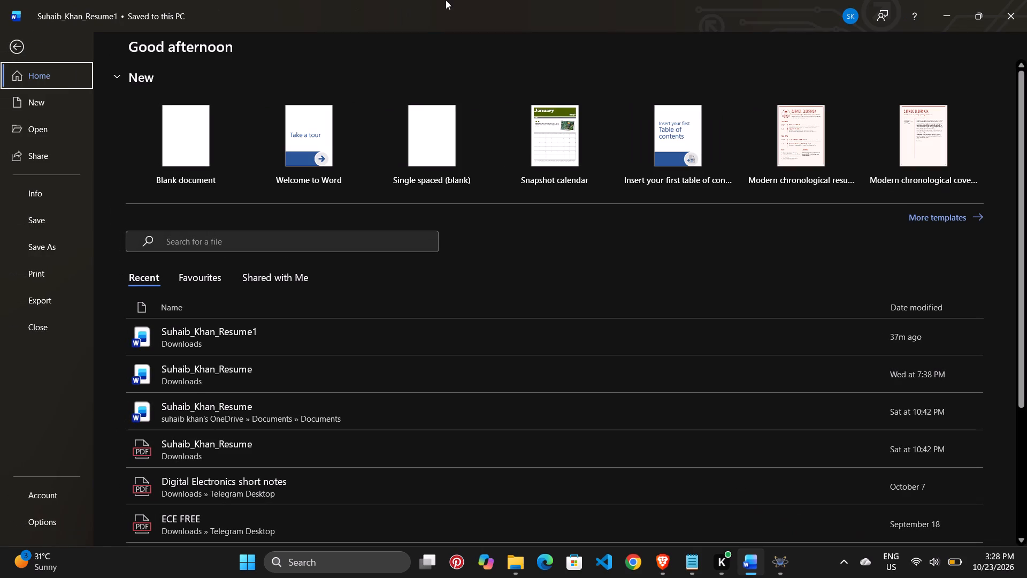
left_click(54, 242)
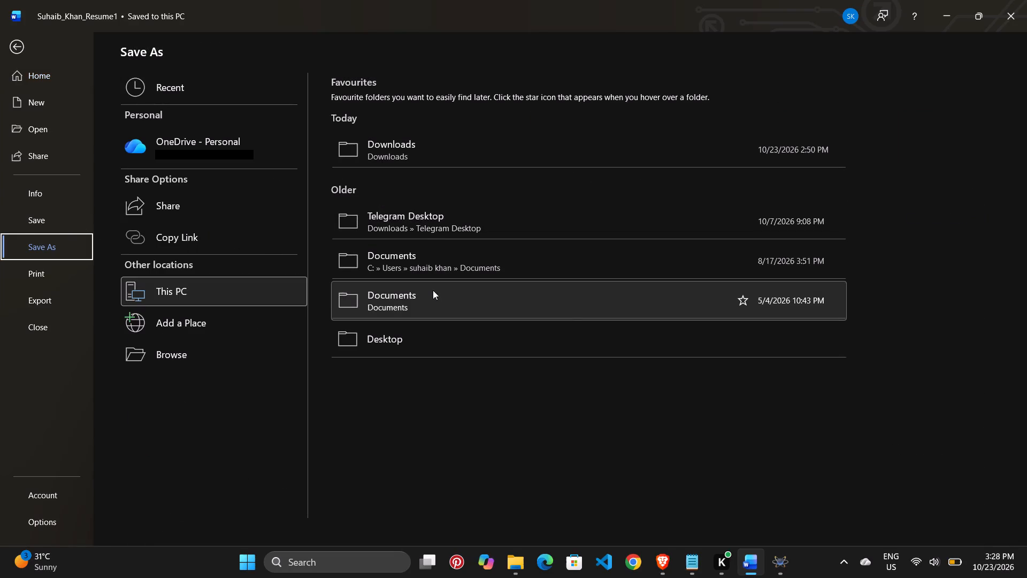
left_click(449, 302)
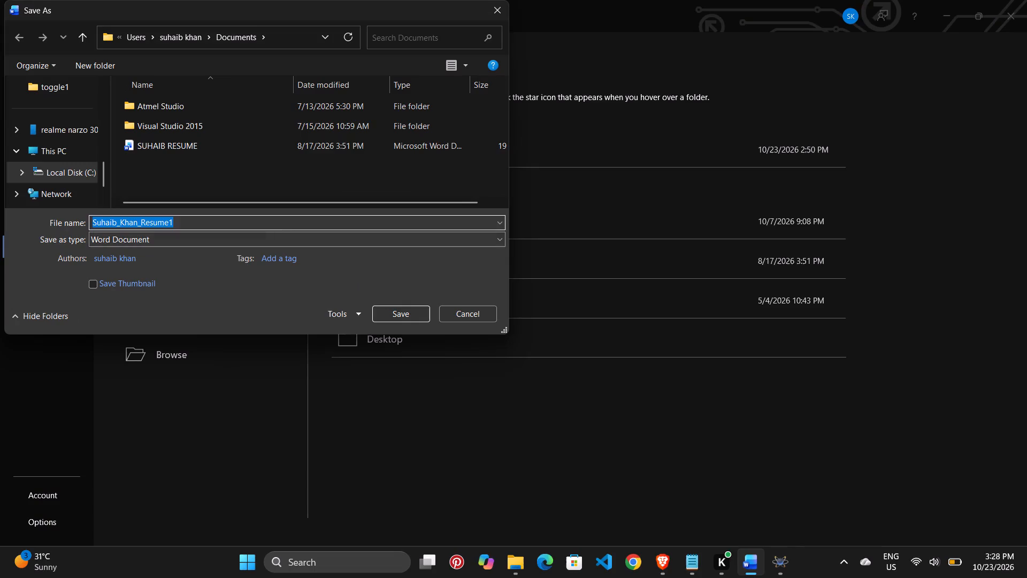
left_click(279, 226)
key("BackSpace")
key("2")
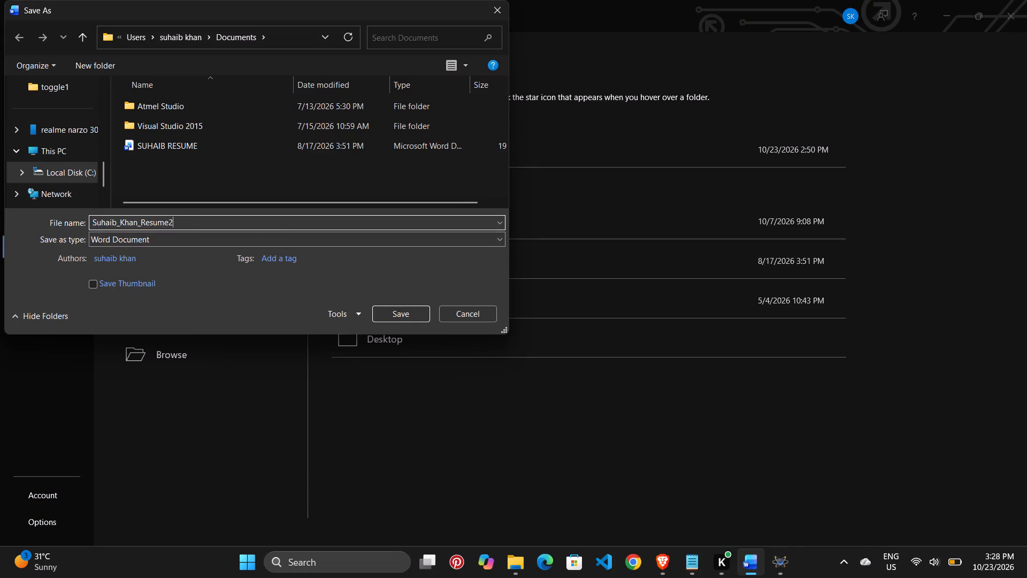
left_click(394, 314)
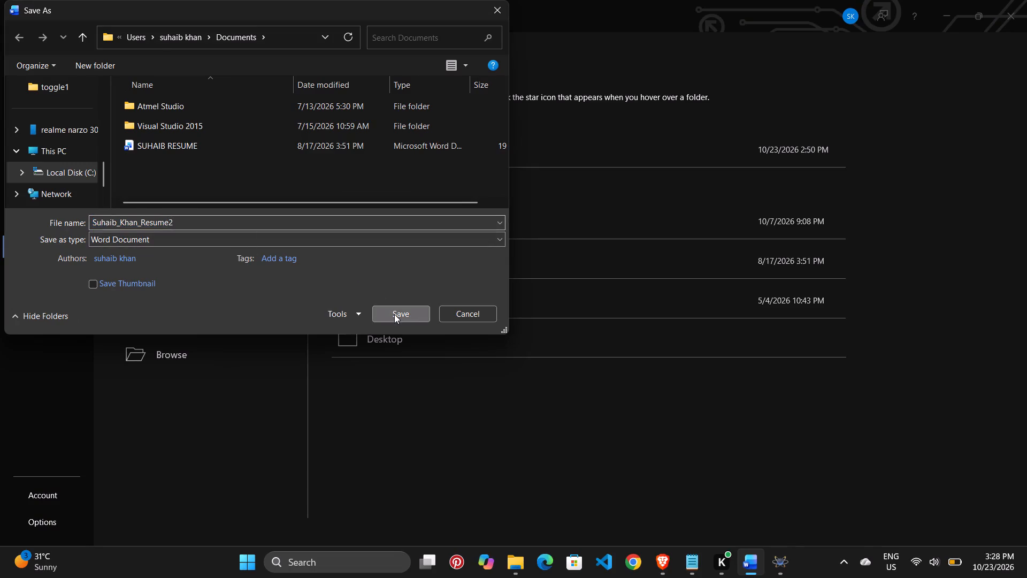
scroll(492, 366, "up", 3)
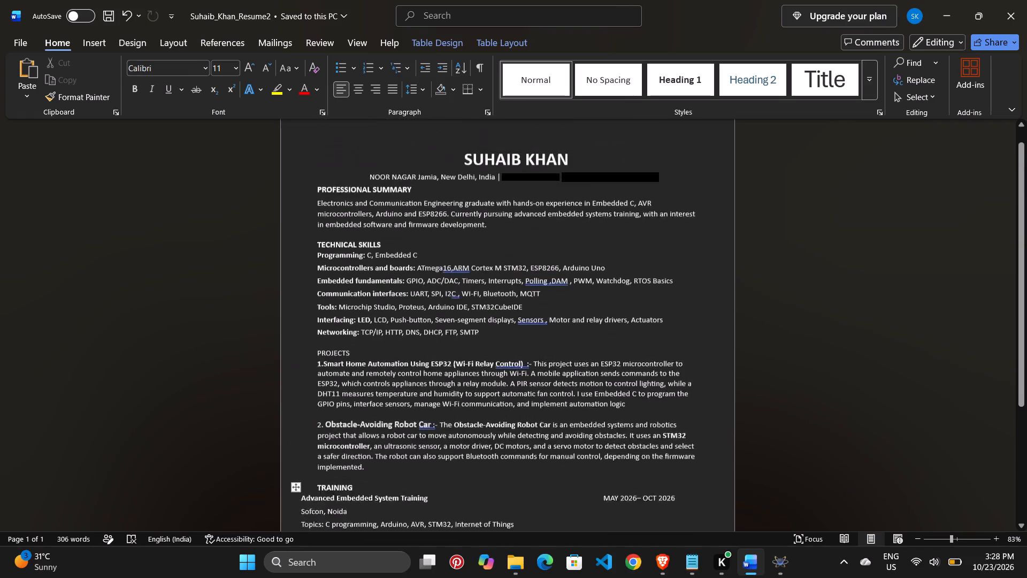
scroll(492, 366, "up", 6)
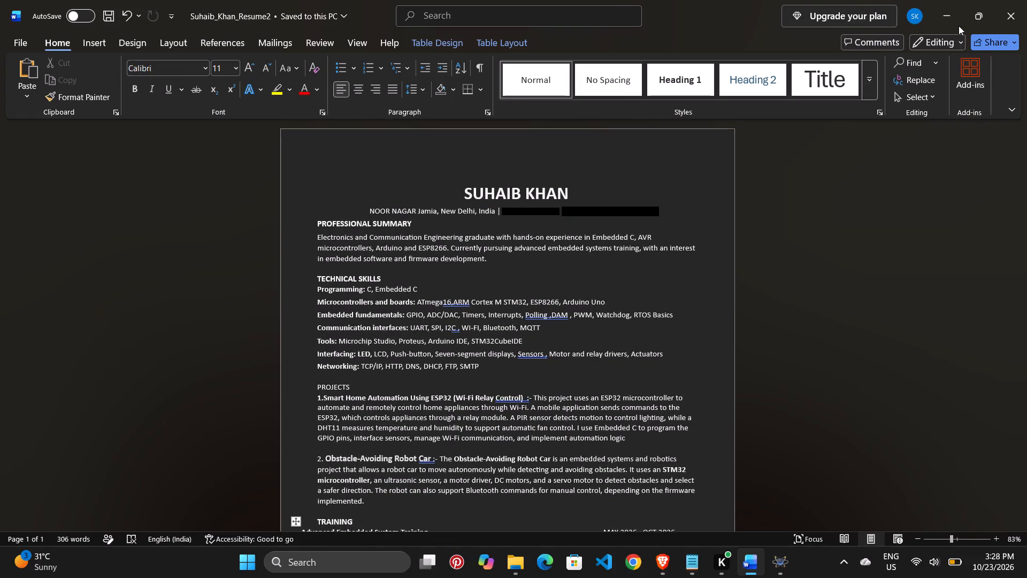
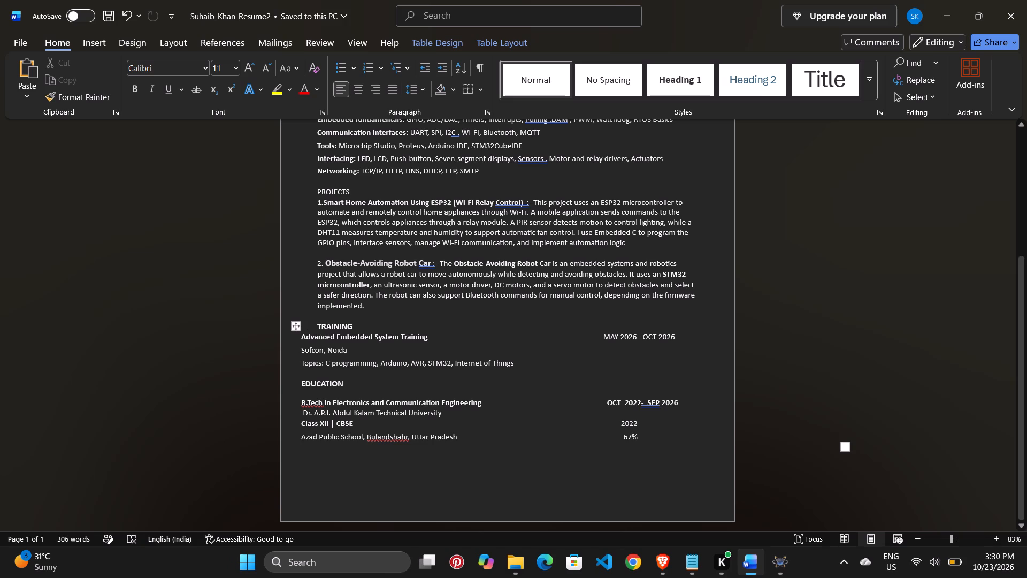
Remove the space before the B.Tech in Electronics and Communication Engineering paragraph in the EDUCATION section.
scroll(450, 250, "right", 1)
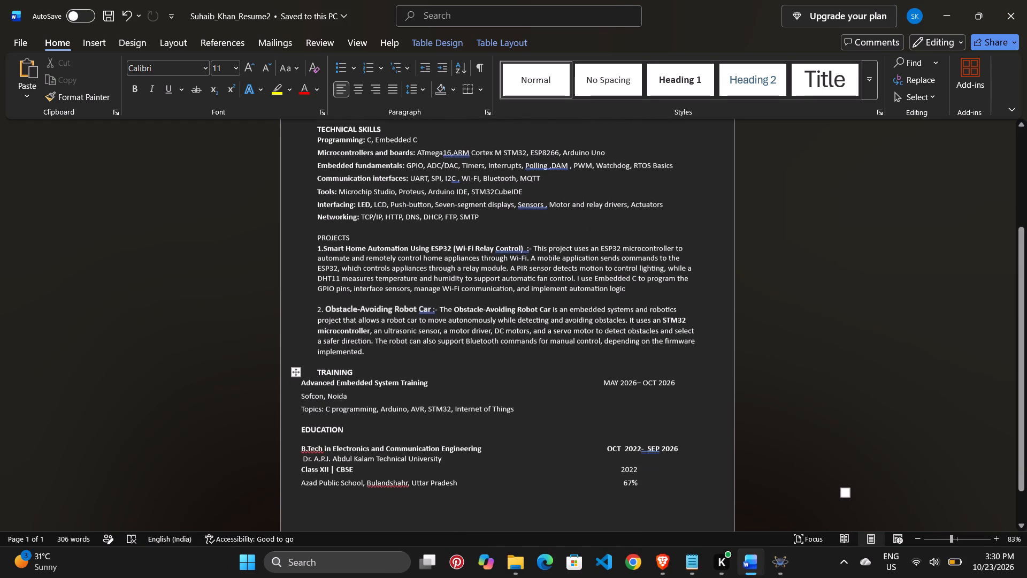
left_click(503, 453)
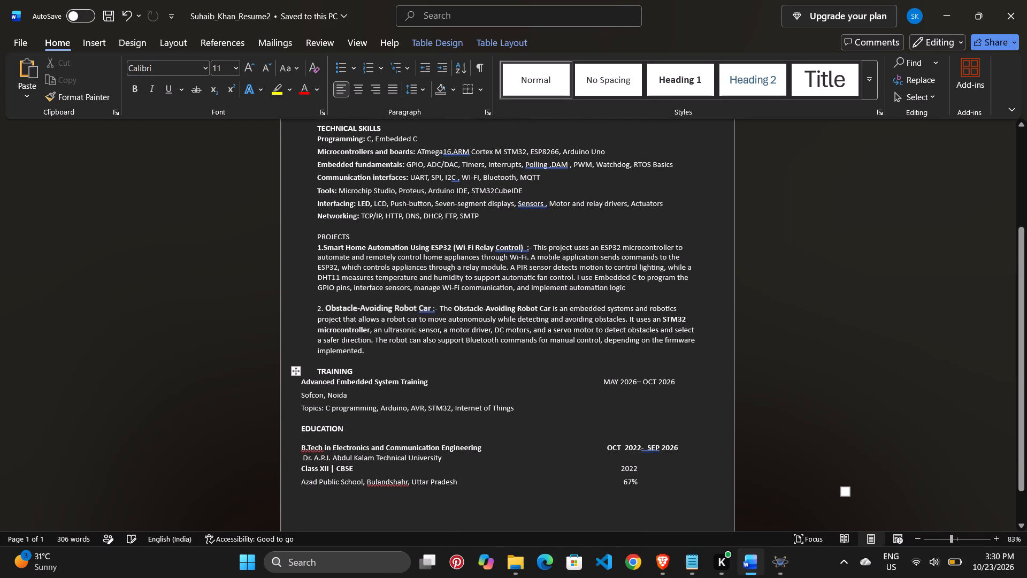
left_click(489, 447)
left_click(416, 83)
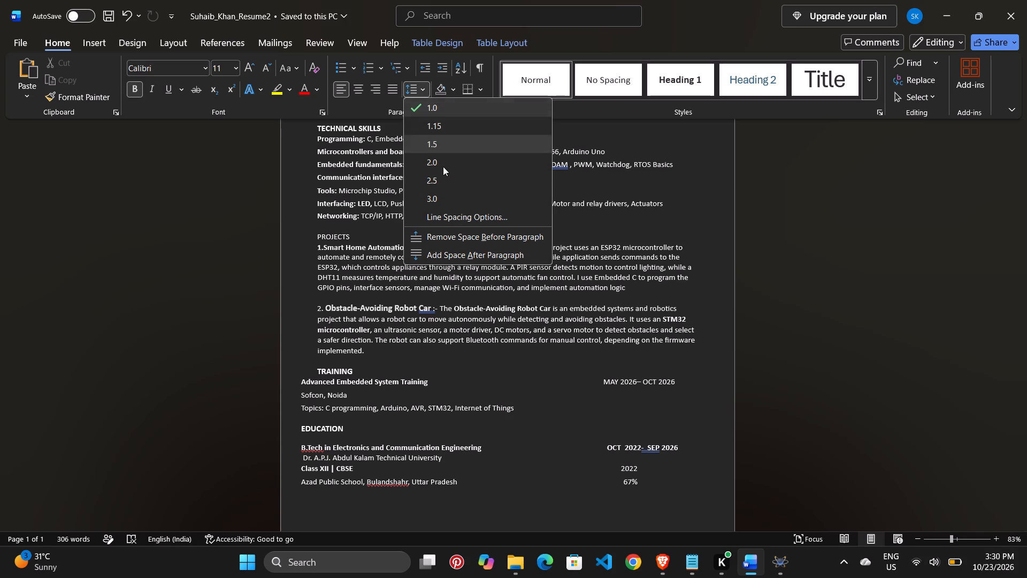
left_click(456, 239)
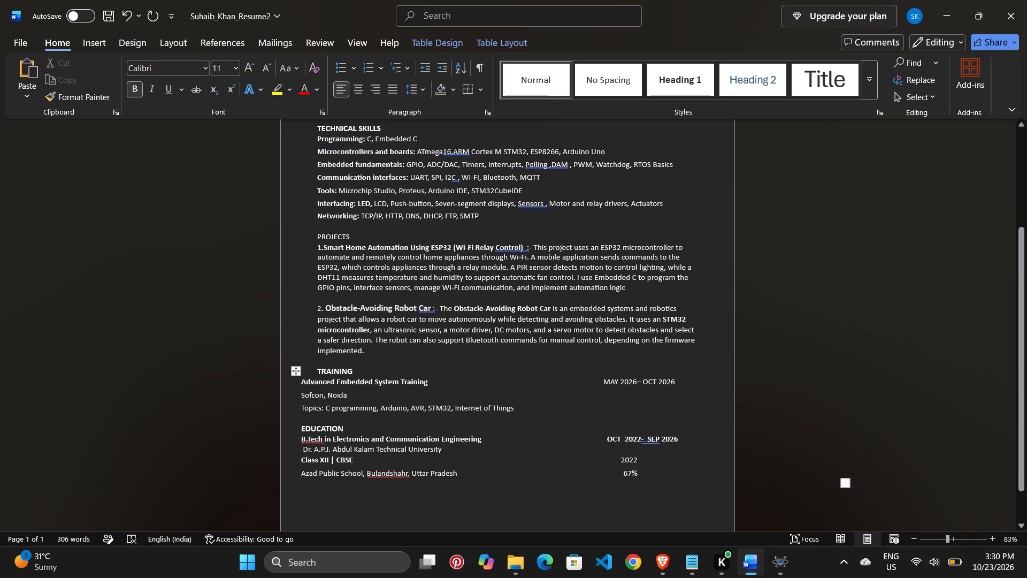
Remove the space after the "Sofcon, Noida" and "Advanced Embedded System Training" paragraphs in the TRAINING section.
left_click(375, 389)
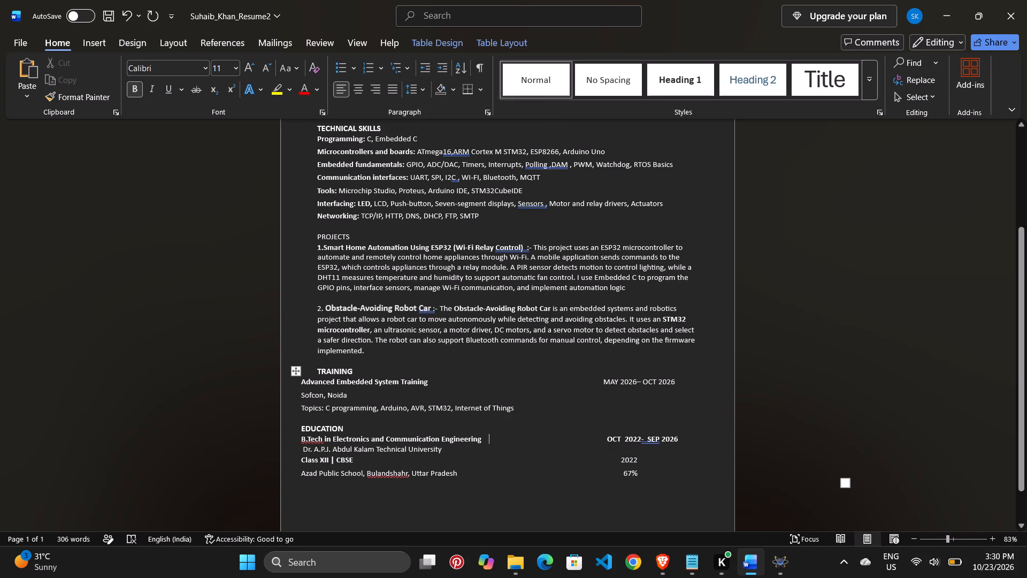
left_click(372, 395)
left_click(409, 92)
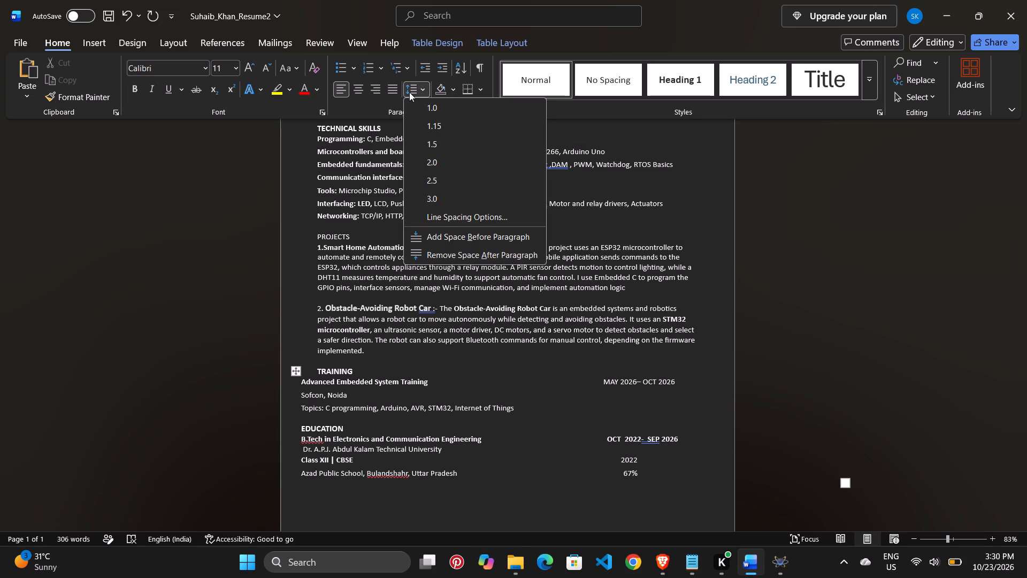
left_click(440, 257)
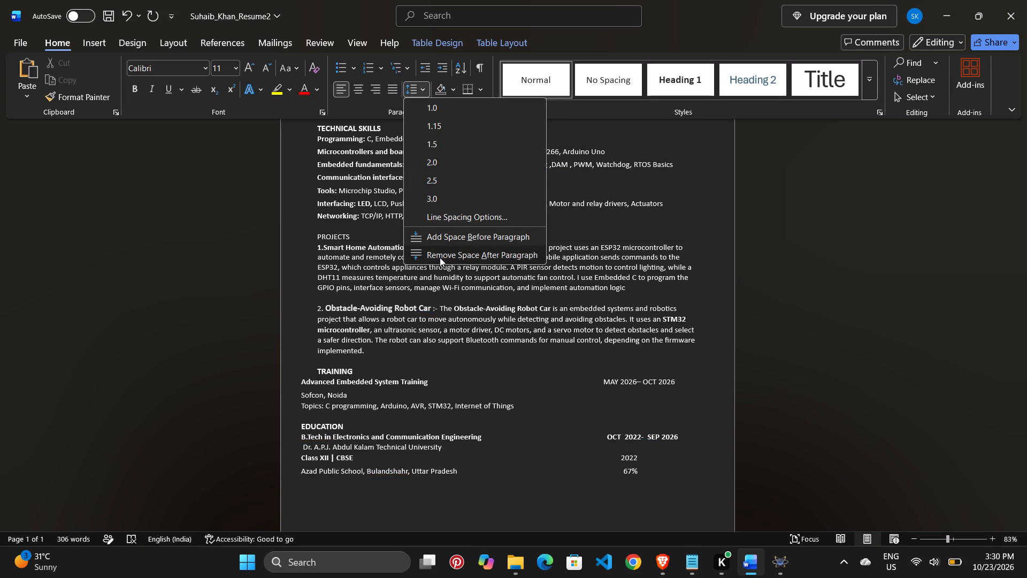
left_click(438, 387)
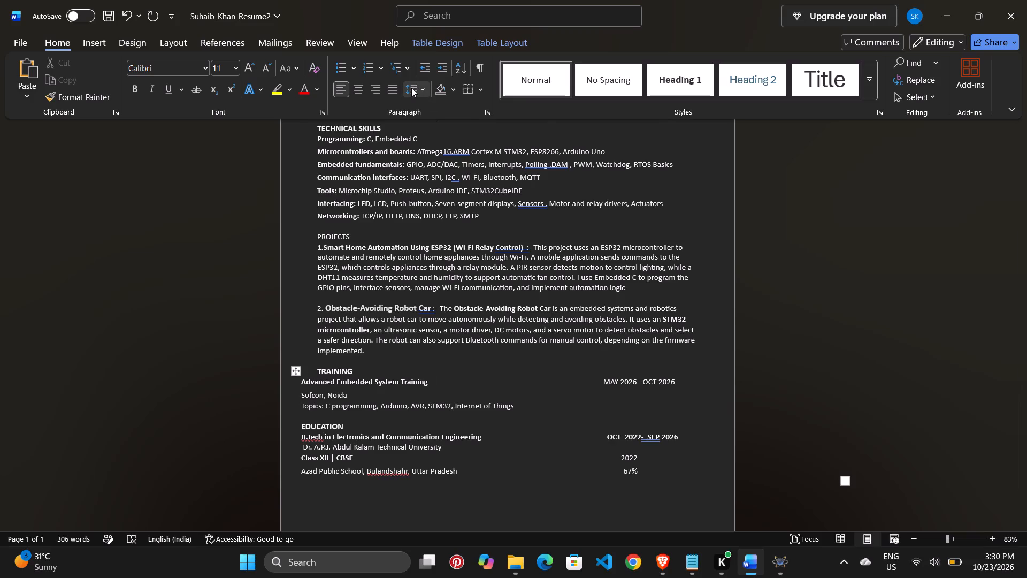
left_click(411, 88)
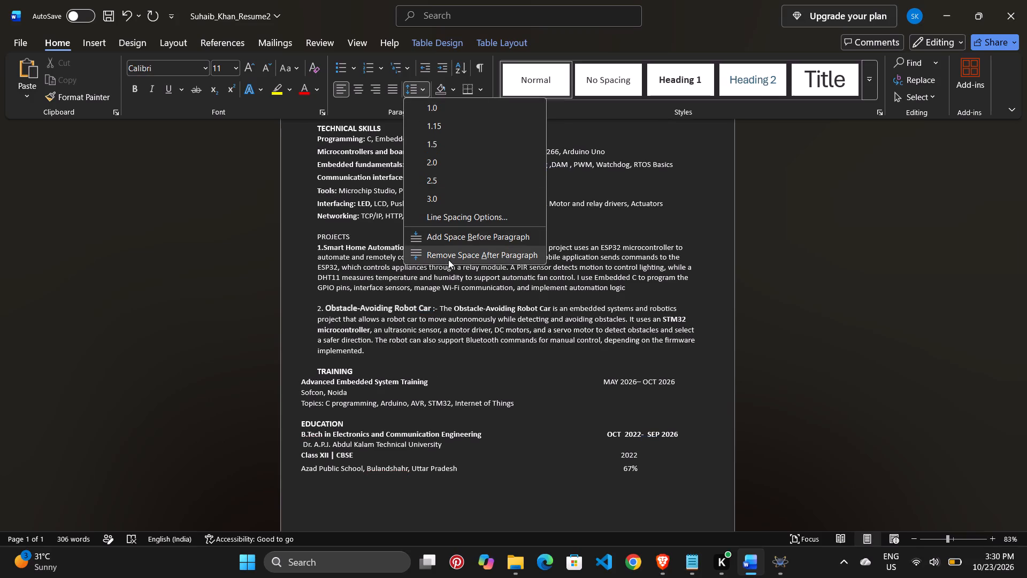
left_click(451, 255)
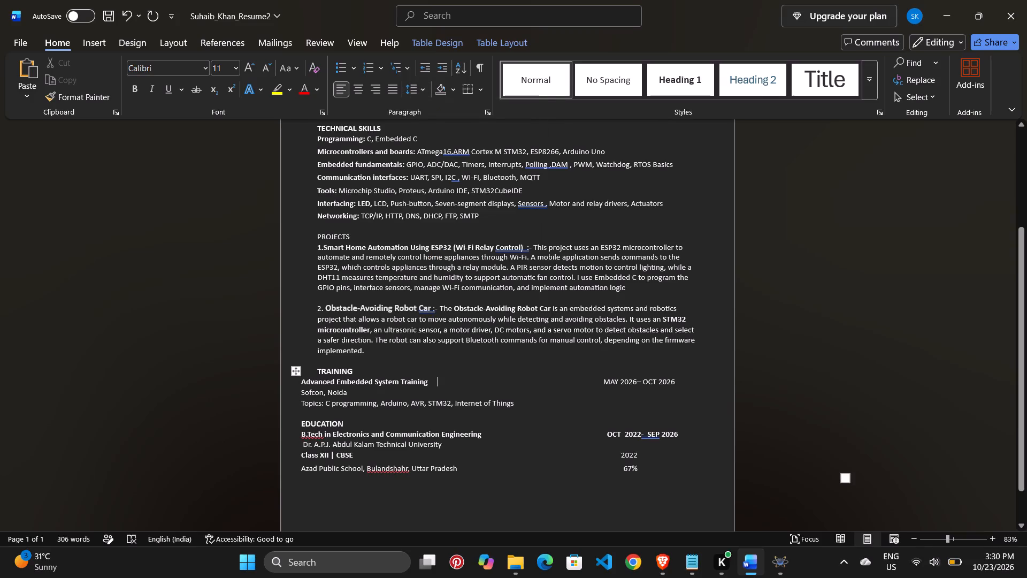
Set the line spacing of the name heading at the top of the resume to 1.0.
scroll(433, 297, "up", 2)
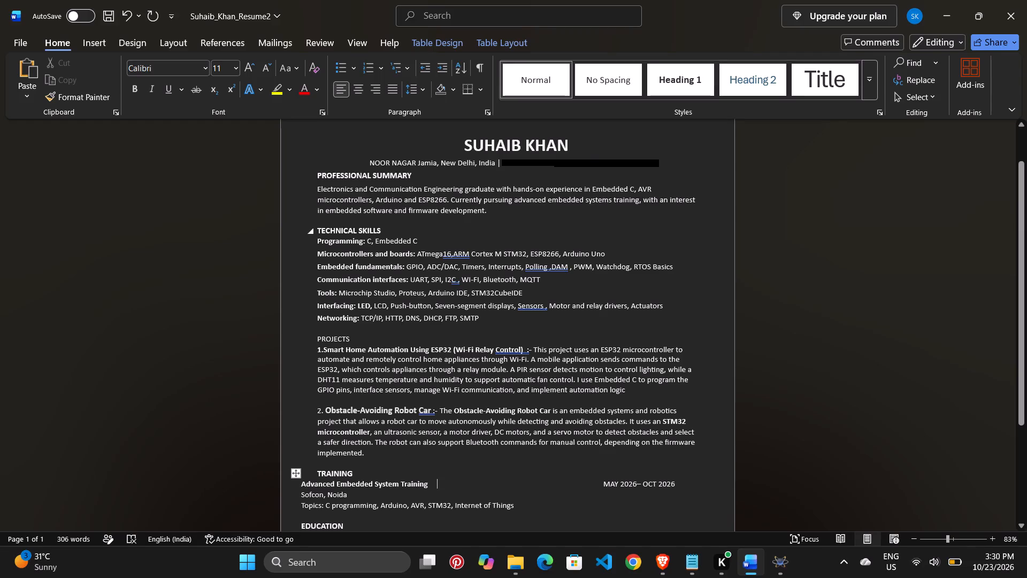
scroll(417, 179, "up", 1)
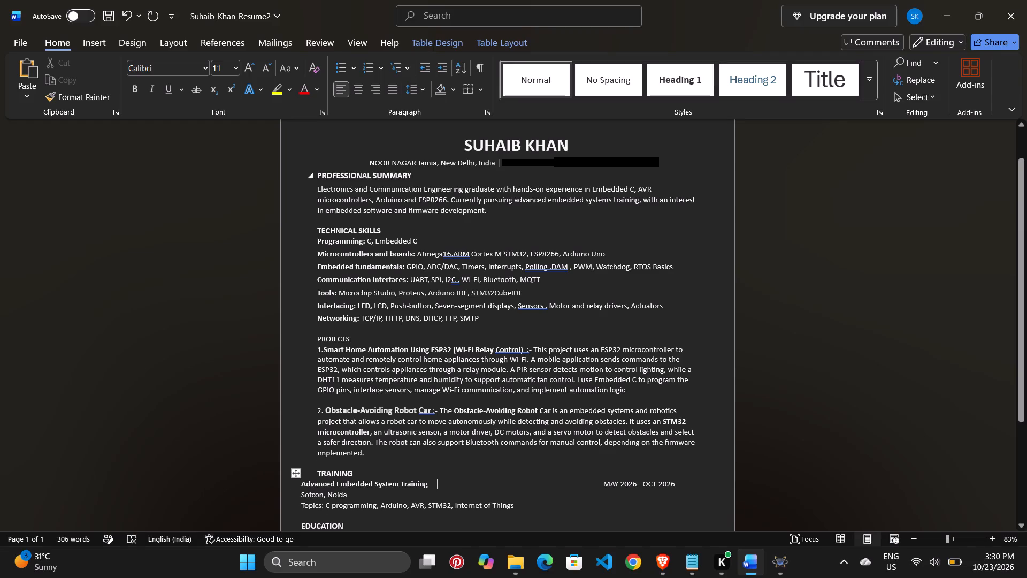
scroll(417, 179, "up", 1)
left_click(588, 195)
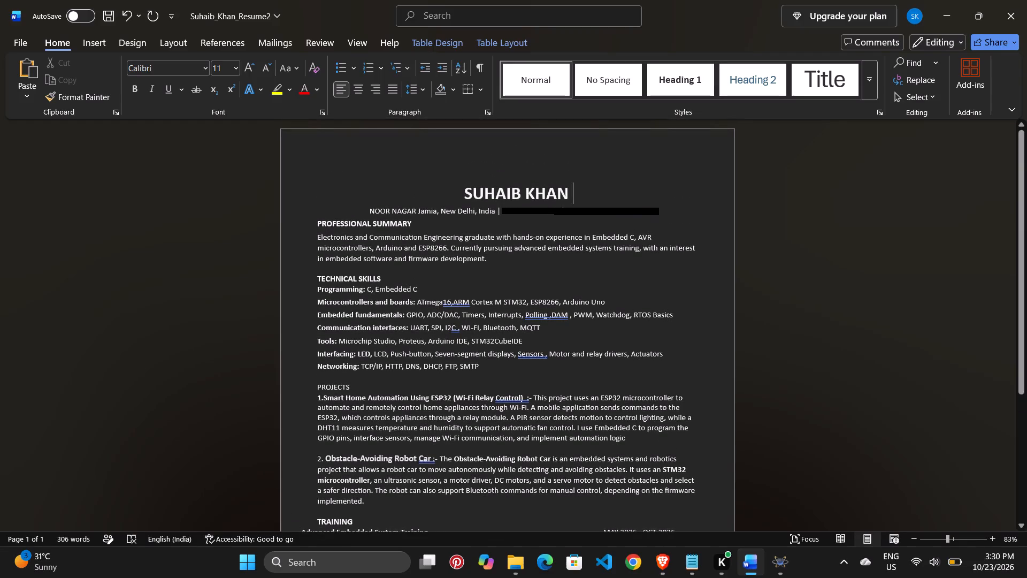
left_click(410, 85)
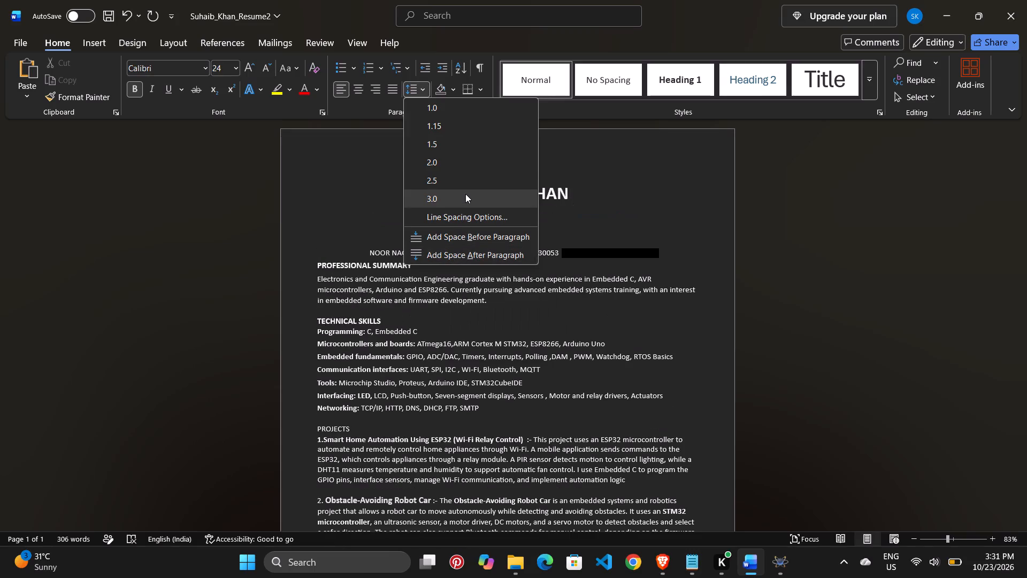
left_click(459, 105)
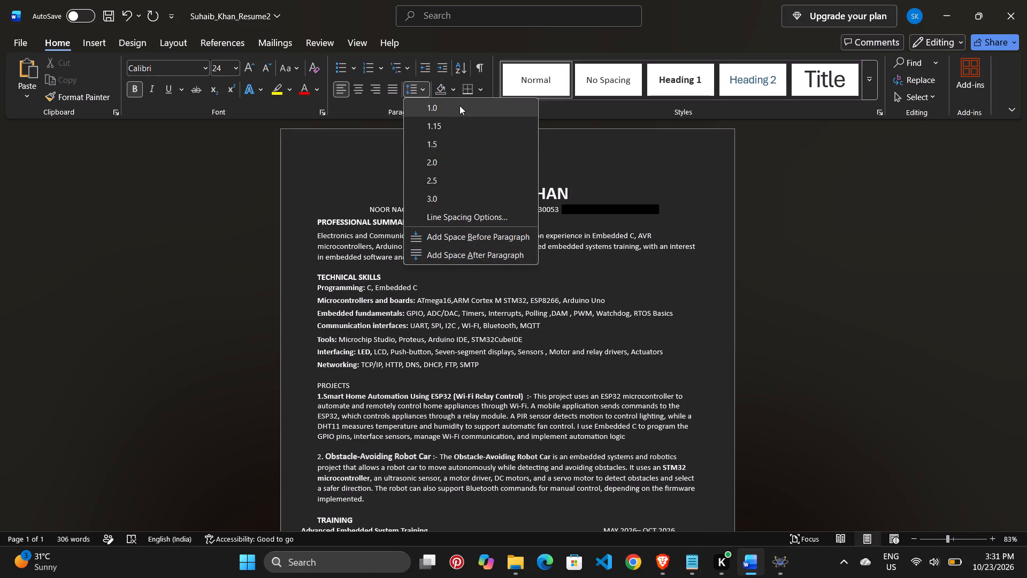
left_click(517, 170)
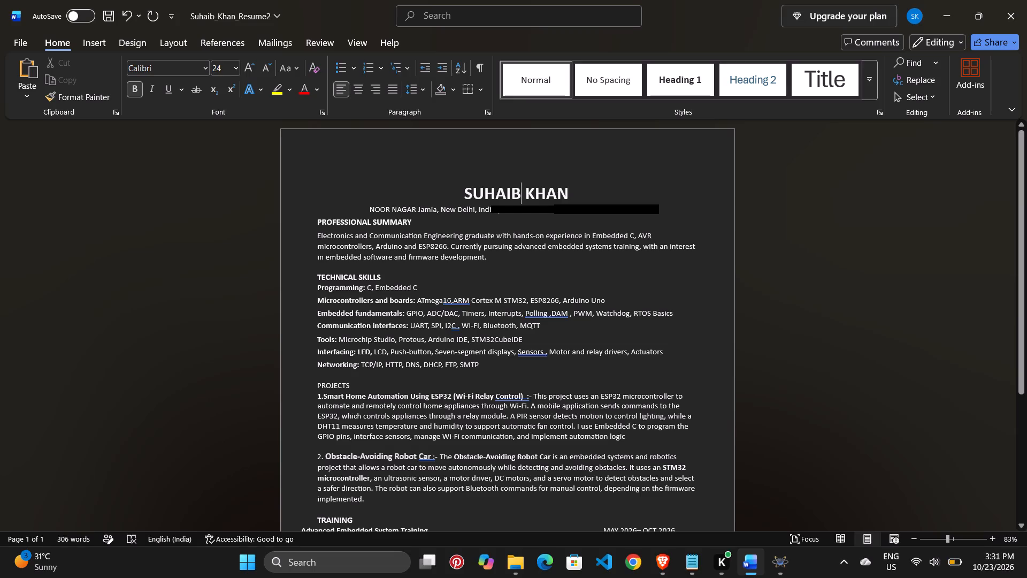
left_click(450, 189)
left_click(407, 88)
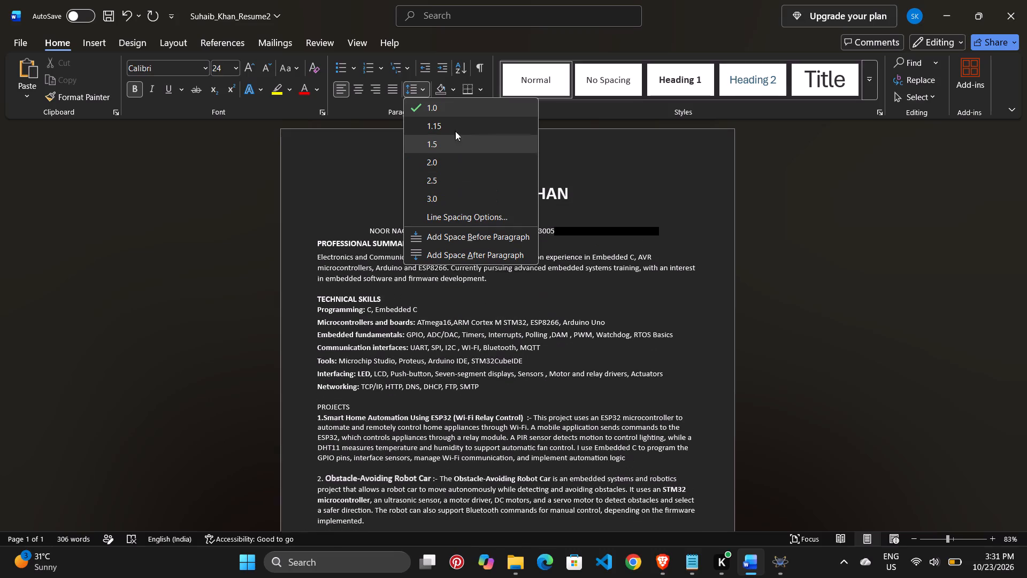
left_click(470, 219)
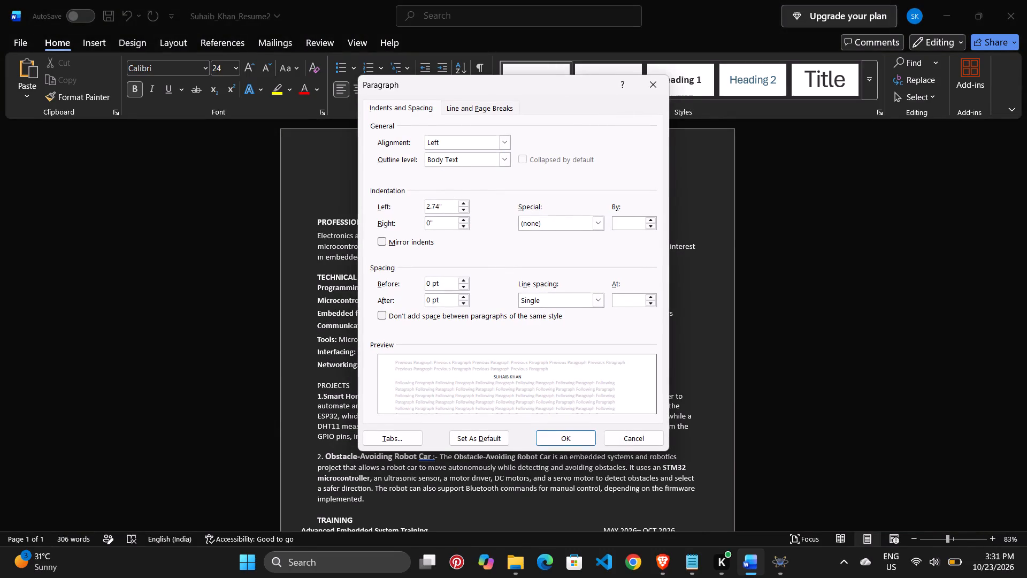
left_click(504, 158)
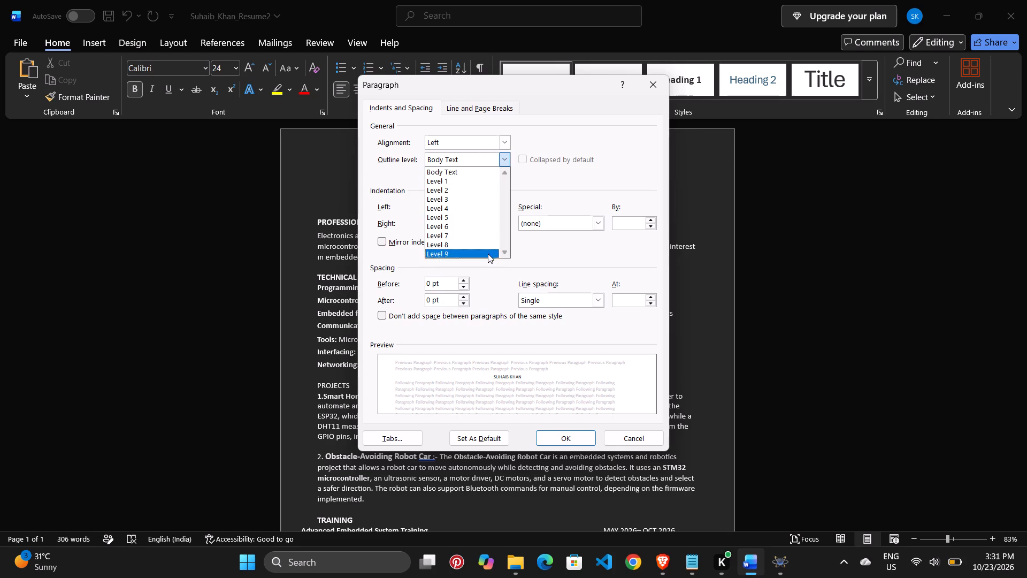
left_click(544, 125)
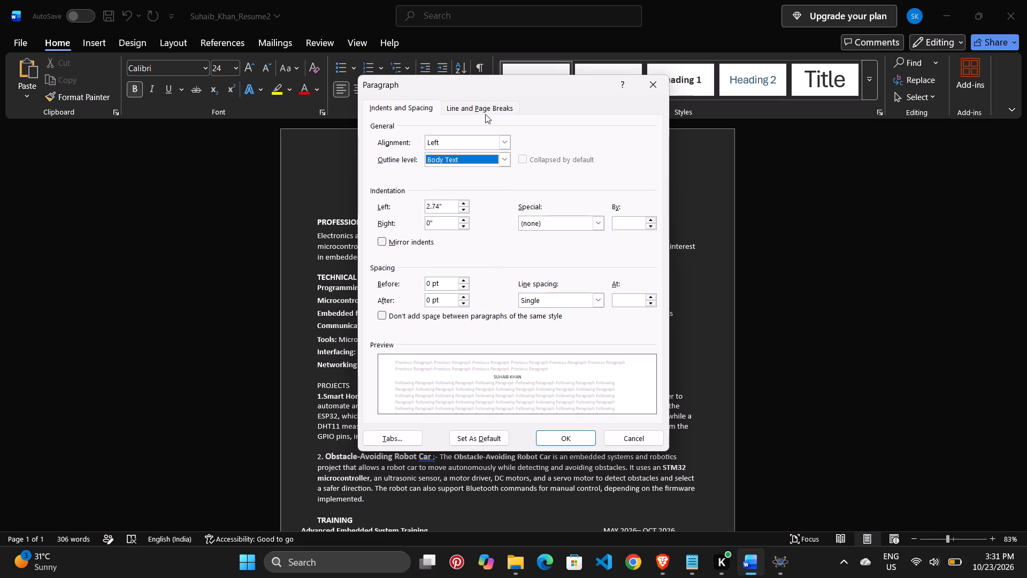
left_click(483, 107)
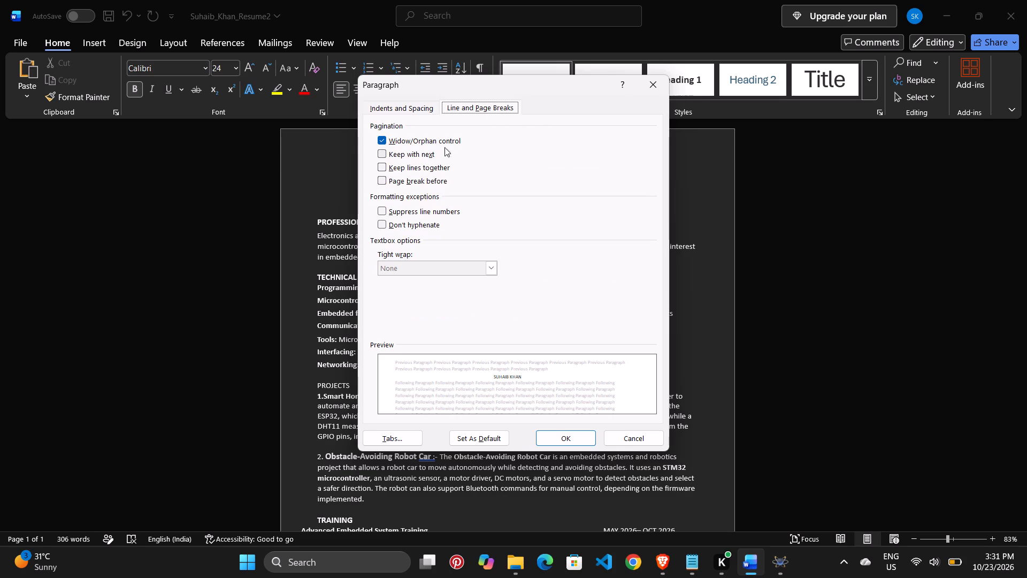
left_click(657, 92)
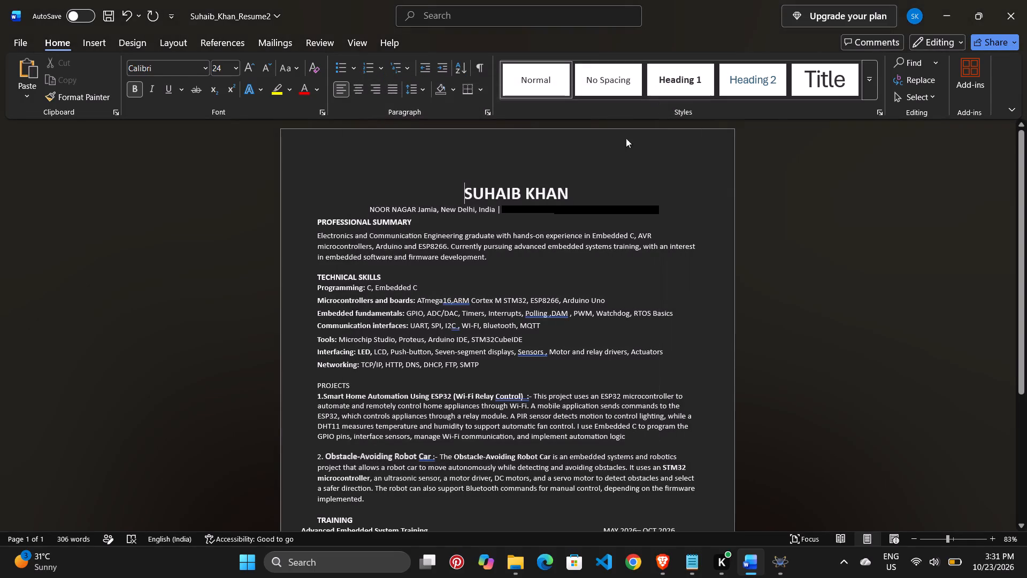
Review the resume's spacing and layout from the name heading through the EDUCATION section.
left_click(605, 173)
left_click(588, 170)
scroll(645, 214, "down", 1)
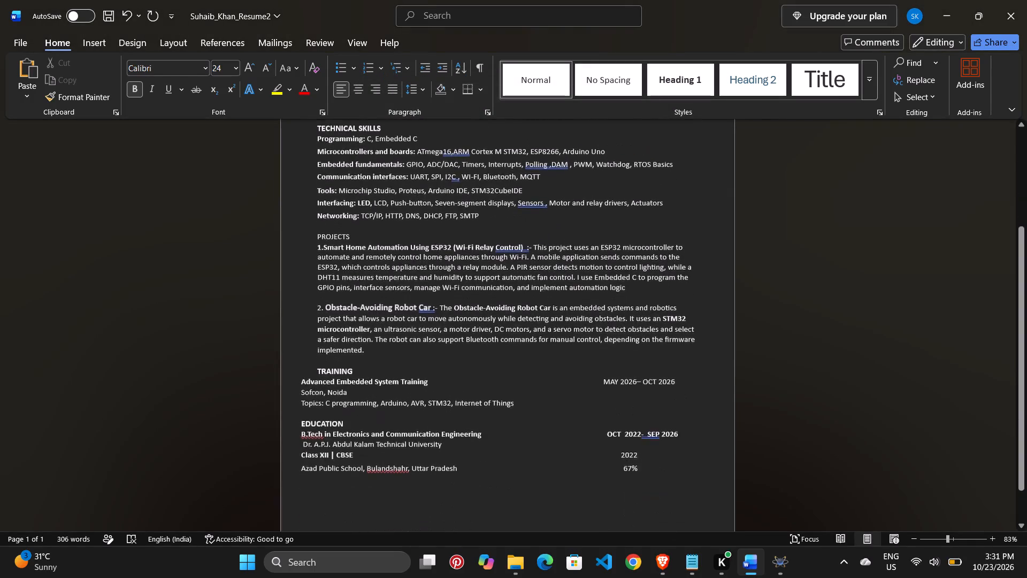
scroll(645, 214, "down", 1)
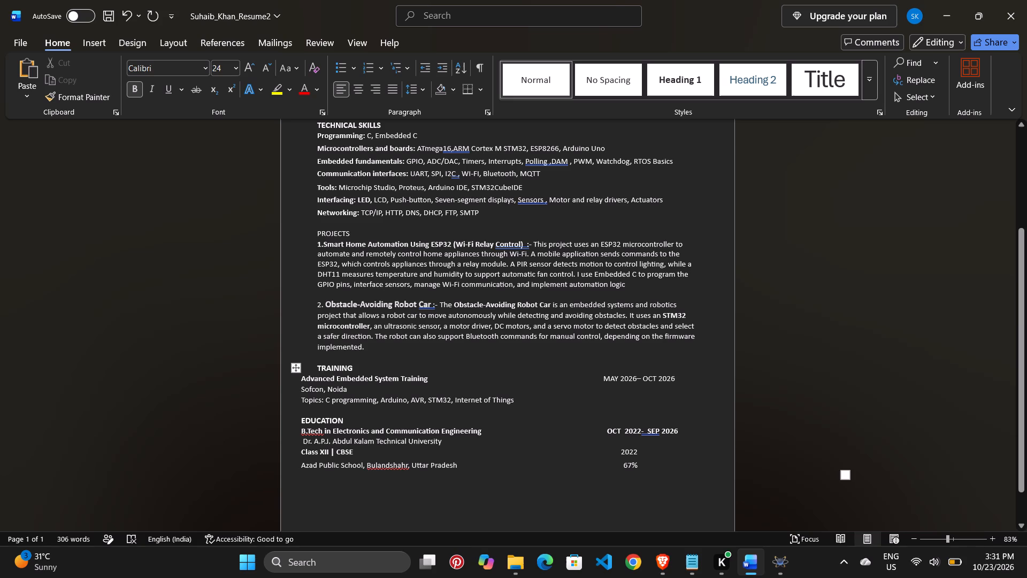
left_click(528, 393)
scroll(510, 344, "up", 1)
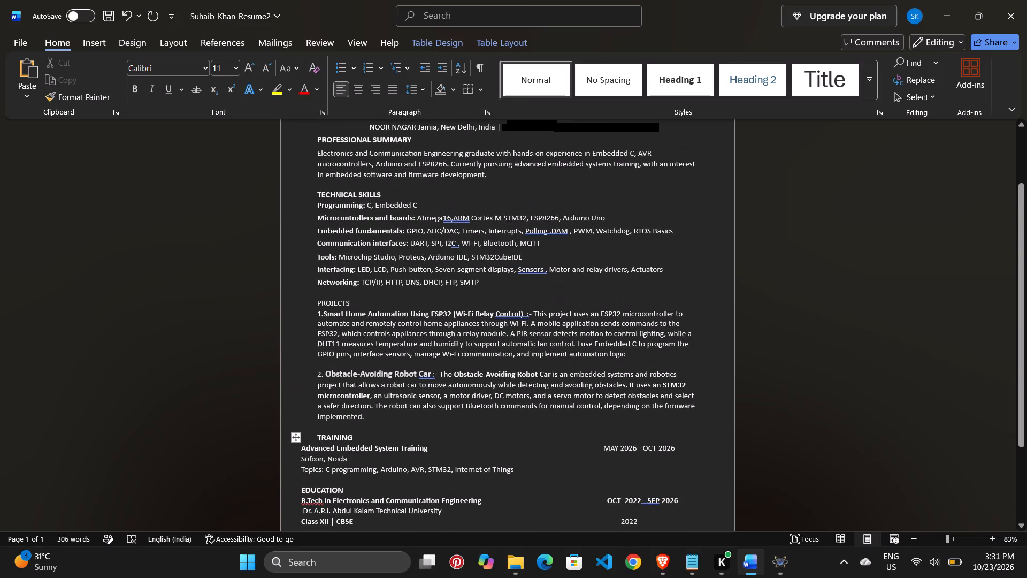
left_click(459, 281)
scroll(449, 224, "up", 1)
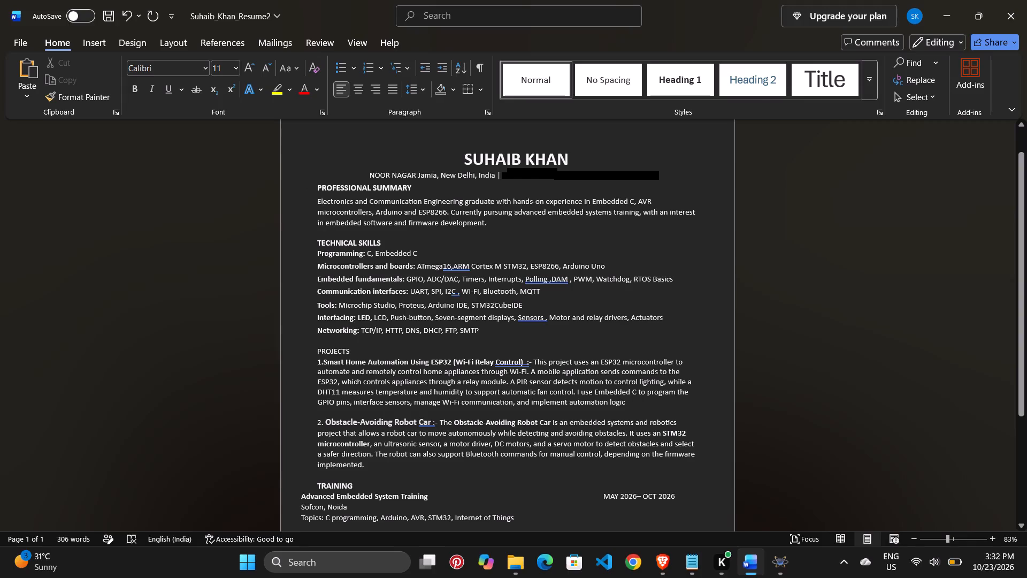
left_click(577, 161)
scroll(577, 161, "up", 2)
left_click(577, 161)
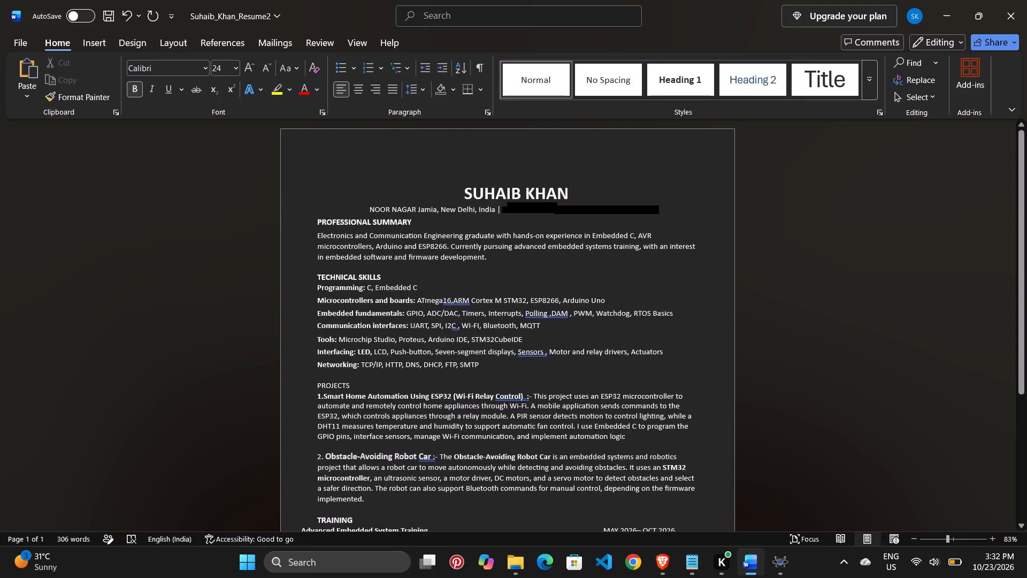
left_click(523, 140)
left_click(490, 149)
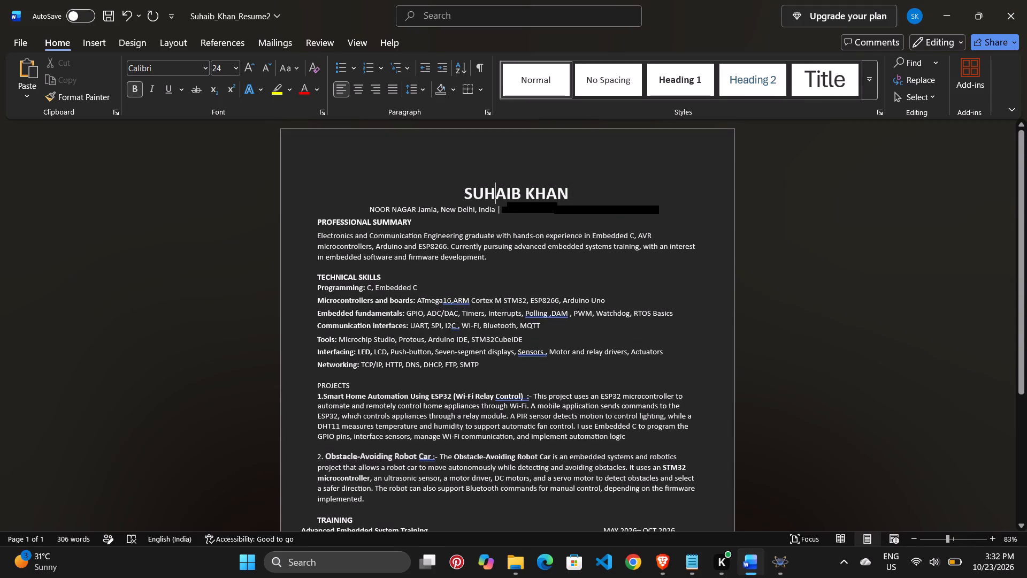
left_click(490, 149)
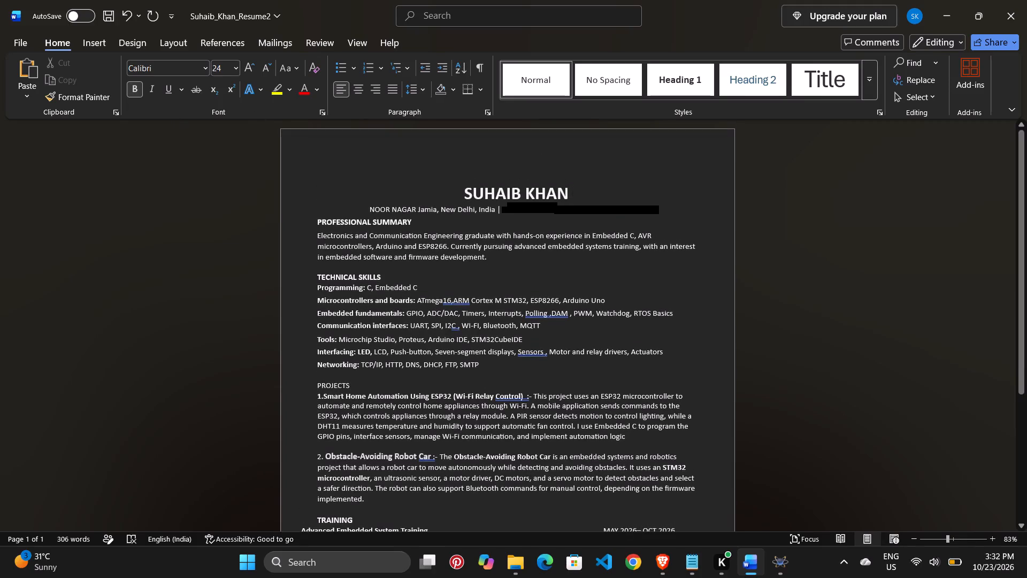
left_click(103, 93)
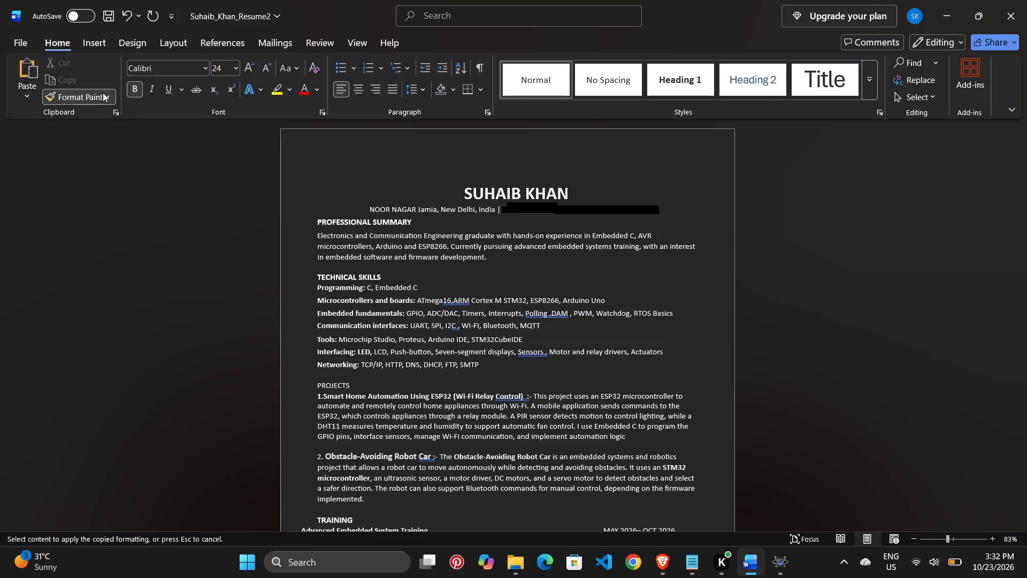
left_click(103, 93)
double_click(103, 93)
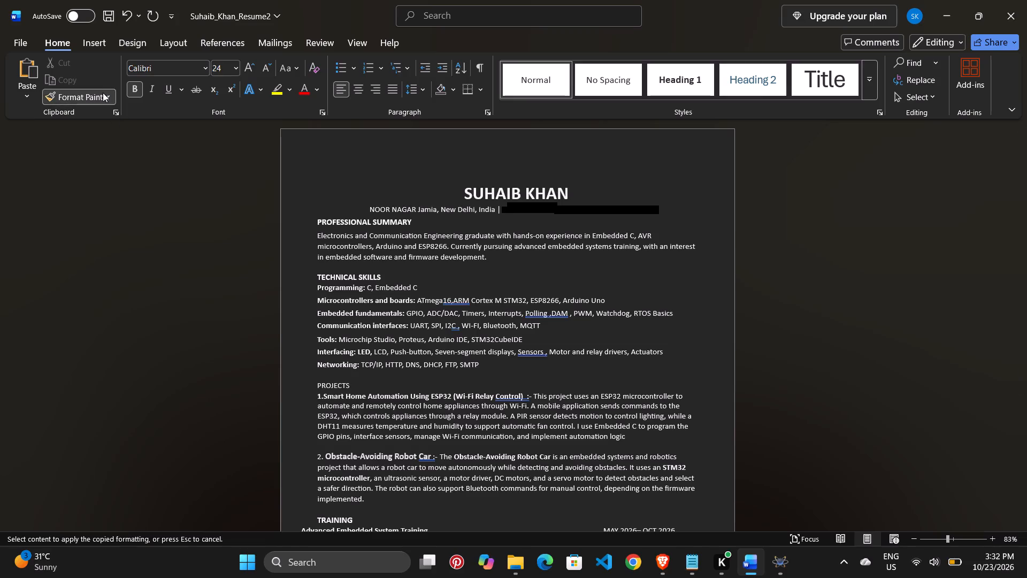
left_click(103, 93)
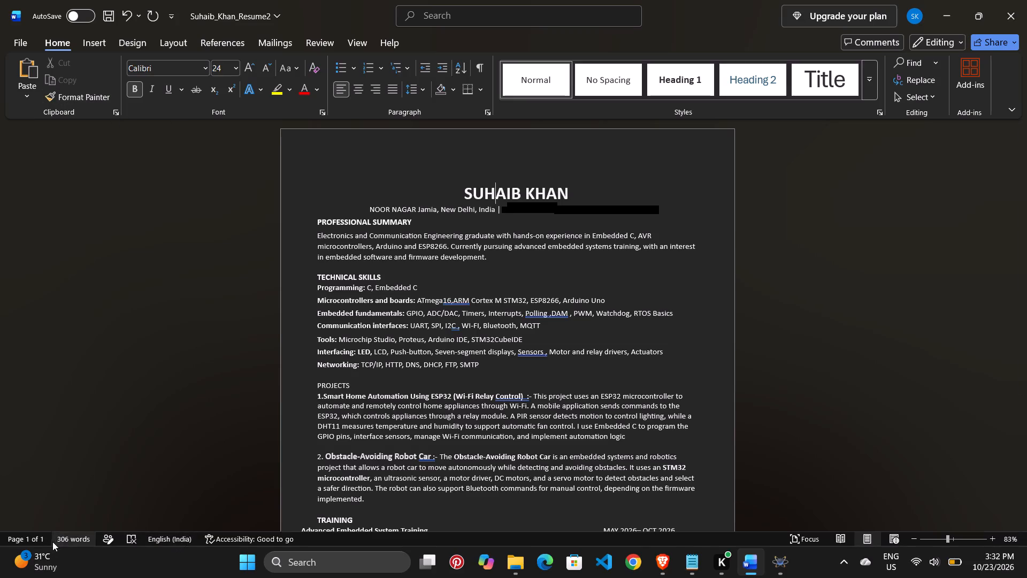
Examine the resume's page thumbnail and heading outline, checking the page from the EDUCATION section back up to the name heading.
left_click(39, 542)
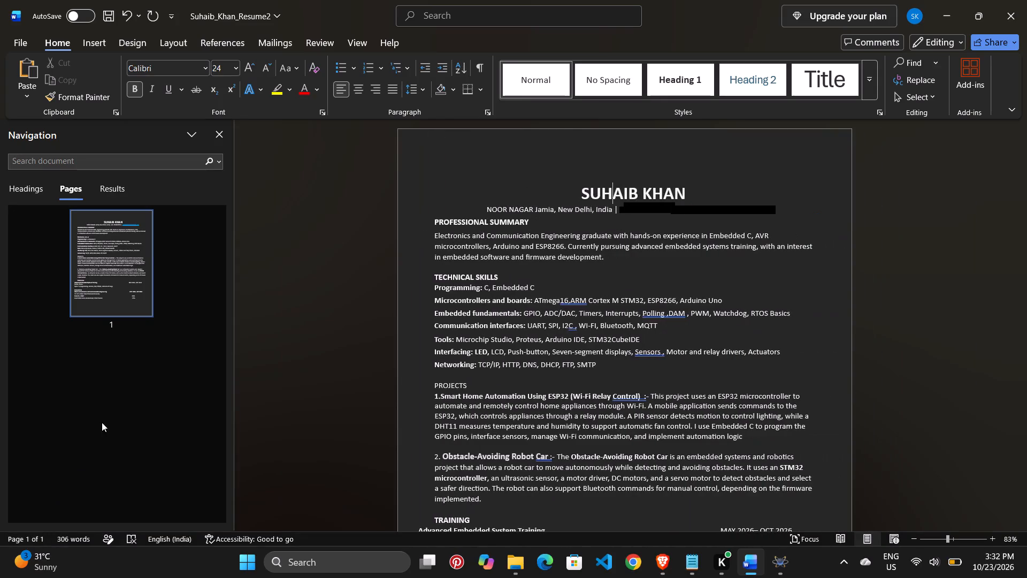
scroll(308, 435, "down", 5)
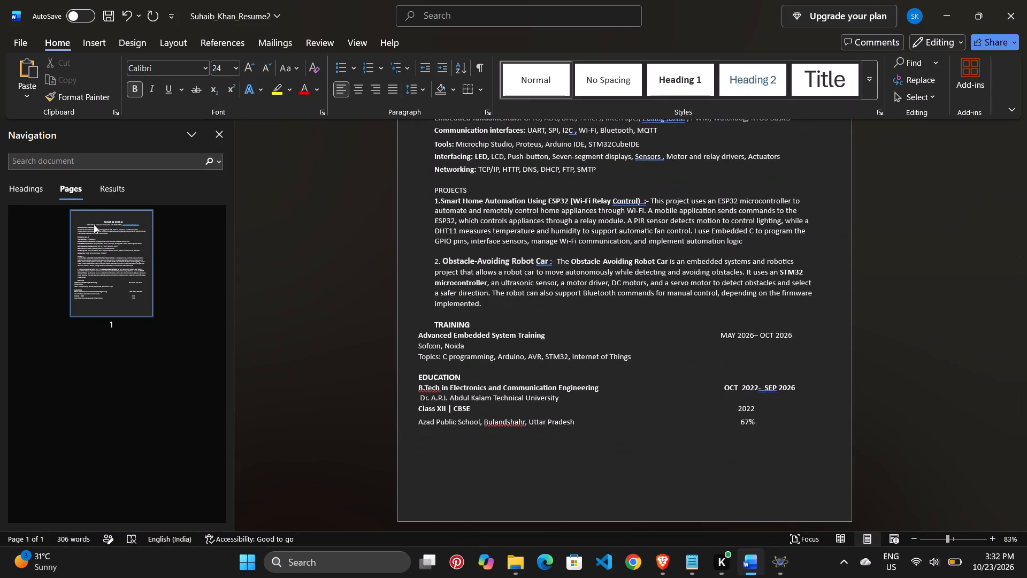
left_click(27, 182)
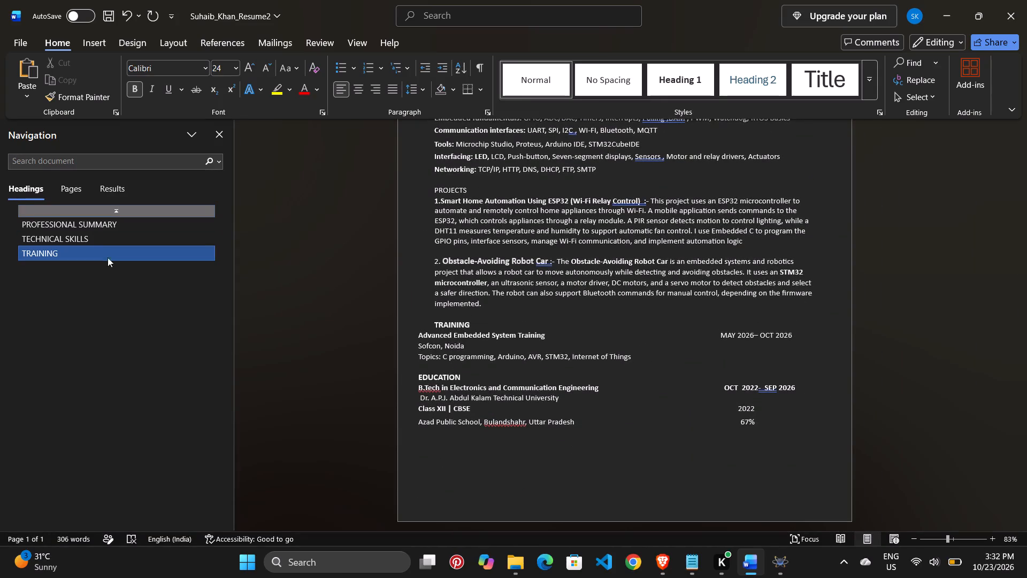
scroll(99, 239, "up", 1)
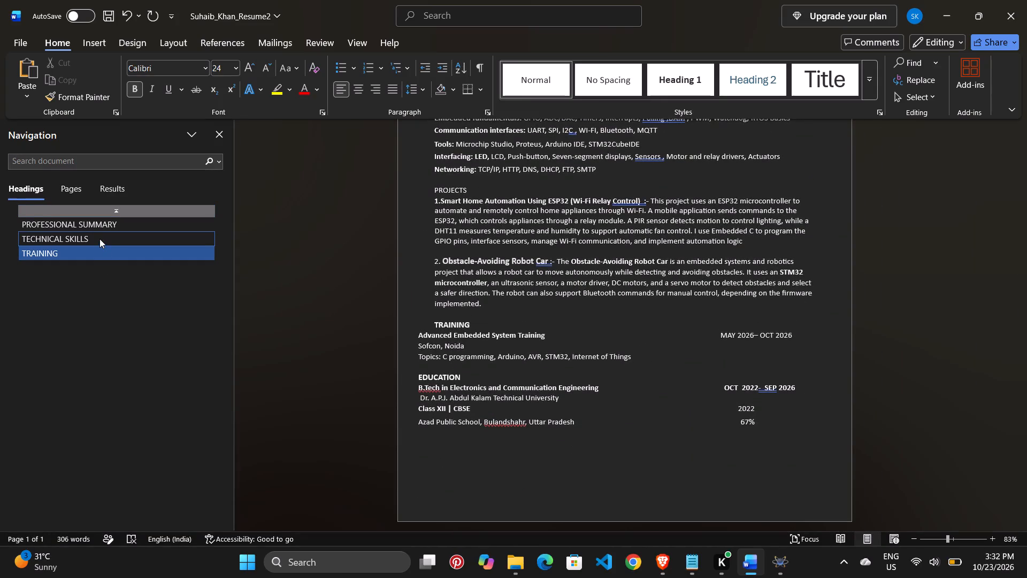
scroll(99, 239, "up", 1)
scroll(391, 321, "up", 2)
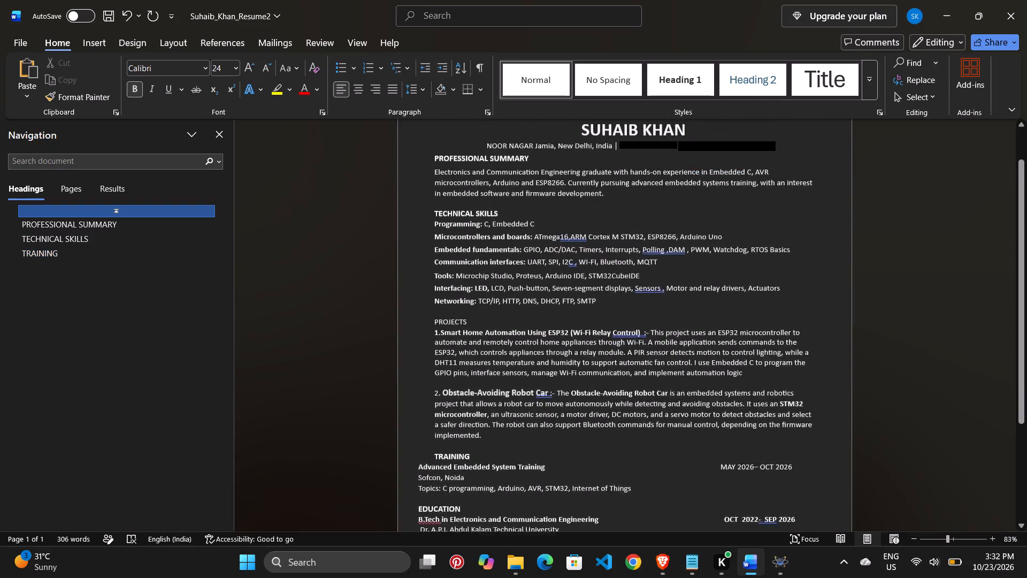
scroll(391, 321, "up", 4)
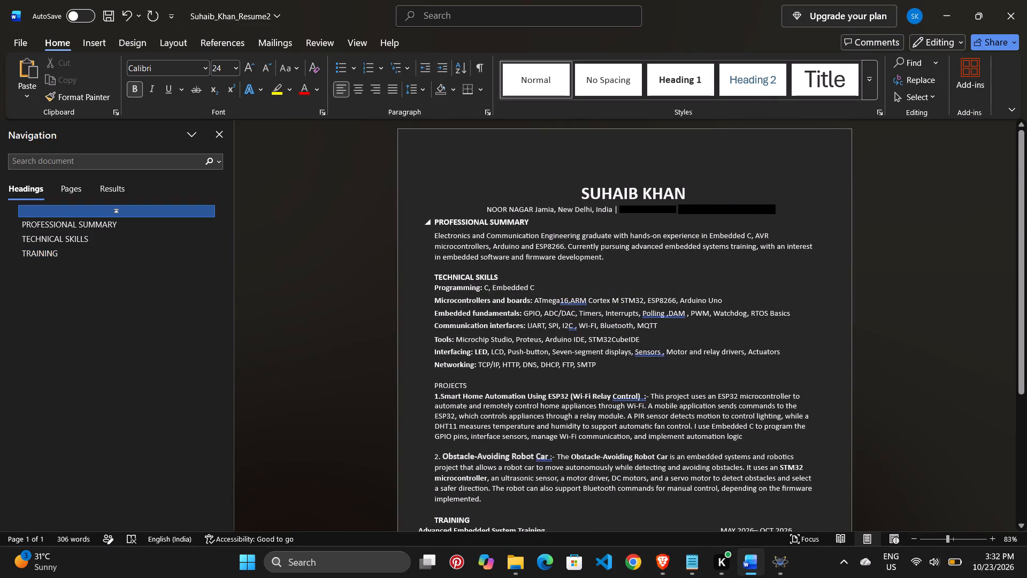
left_click(699, 203)
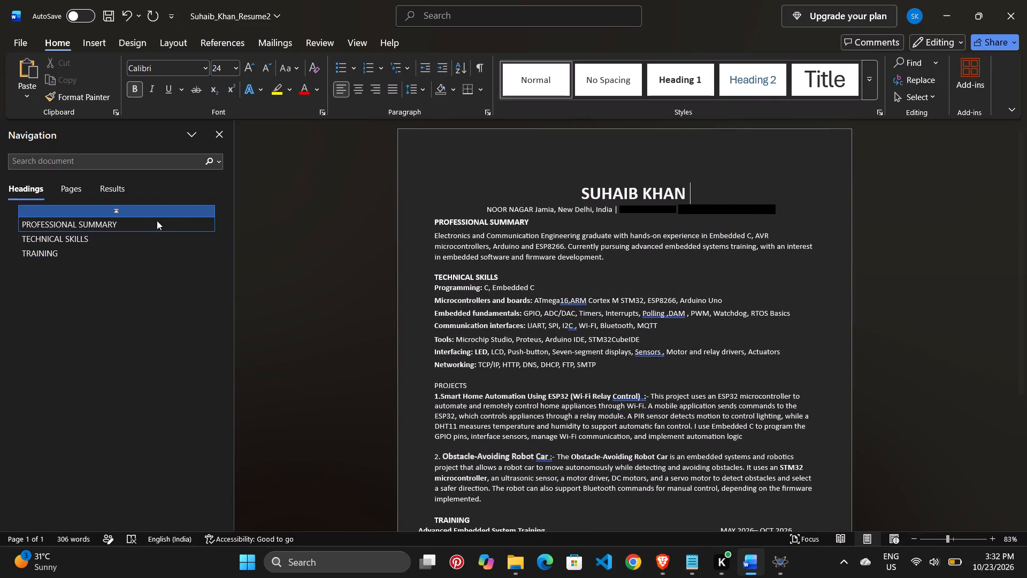
left_click(162, 208)
left_click(162, 208)
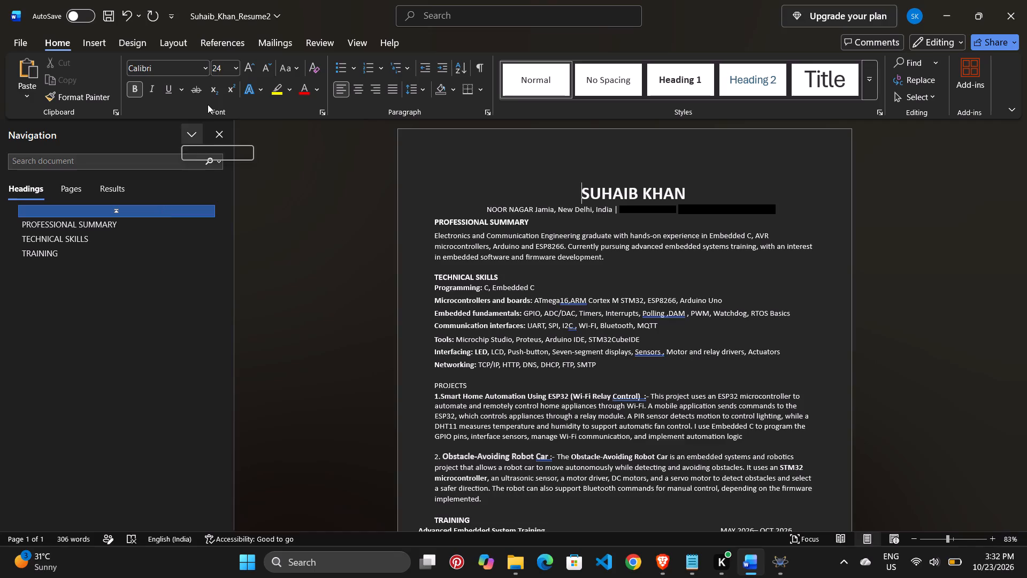
left_click(204, 168)
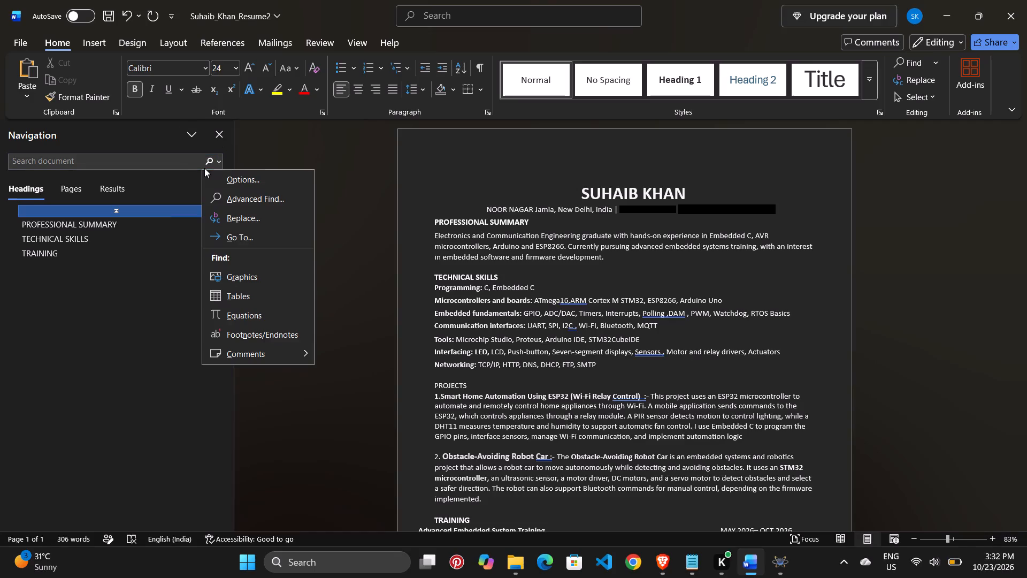
left_click(281, 140)
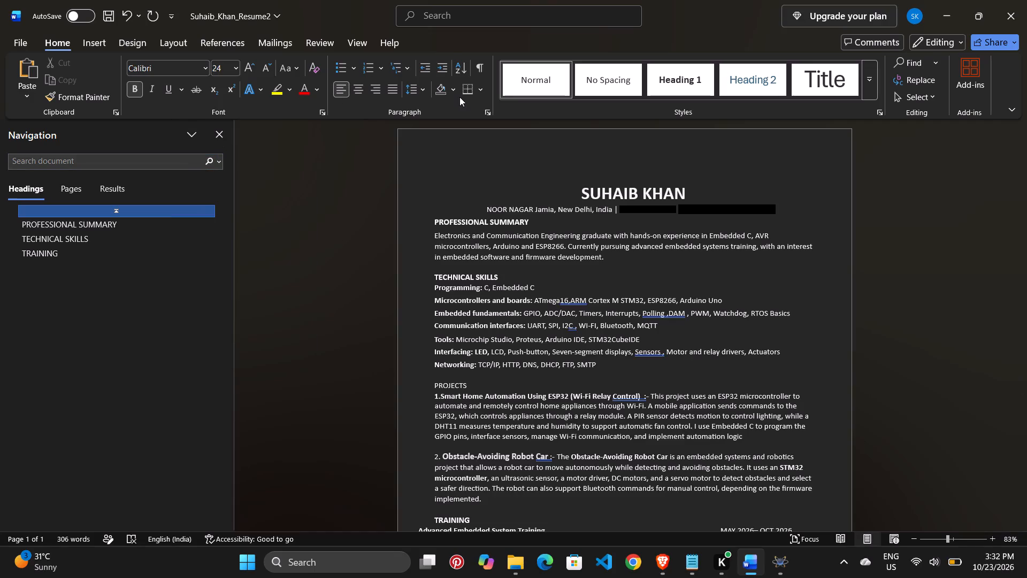
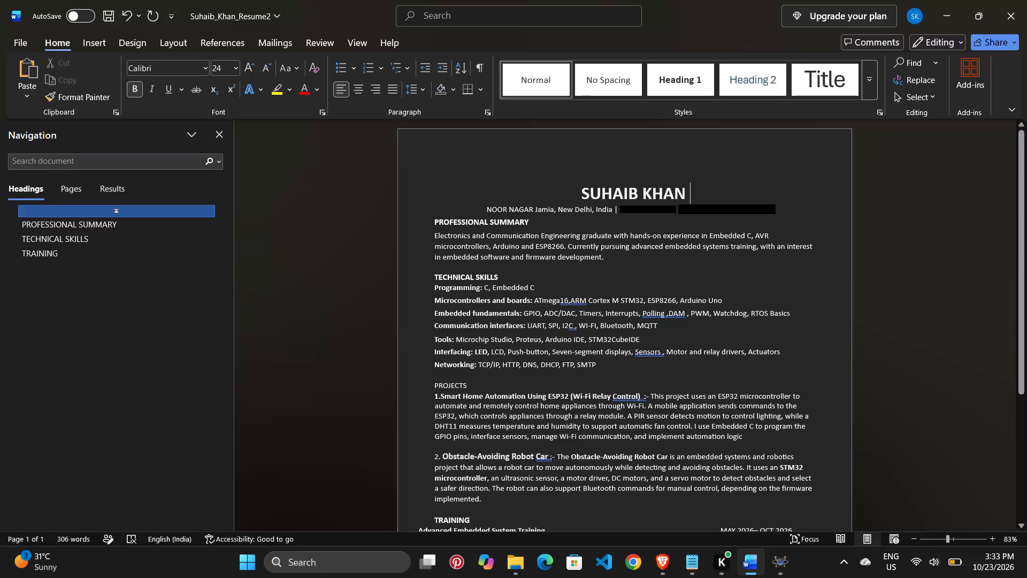
Close the Navigation pane showing the resume's heading outline.
left_click(754, 362)
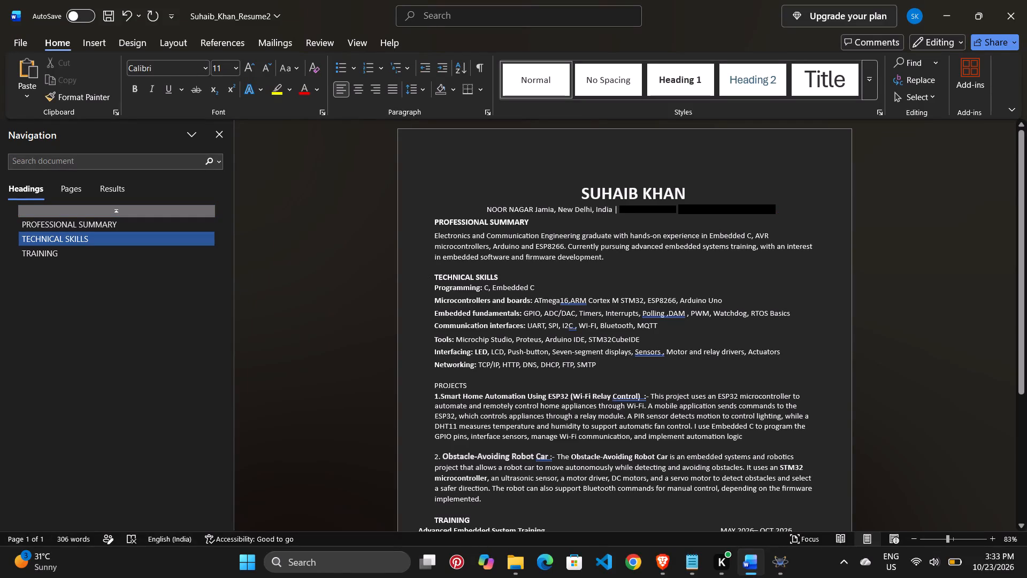
left_click(220, 139)
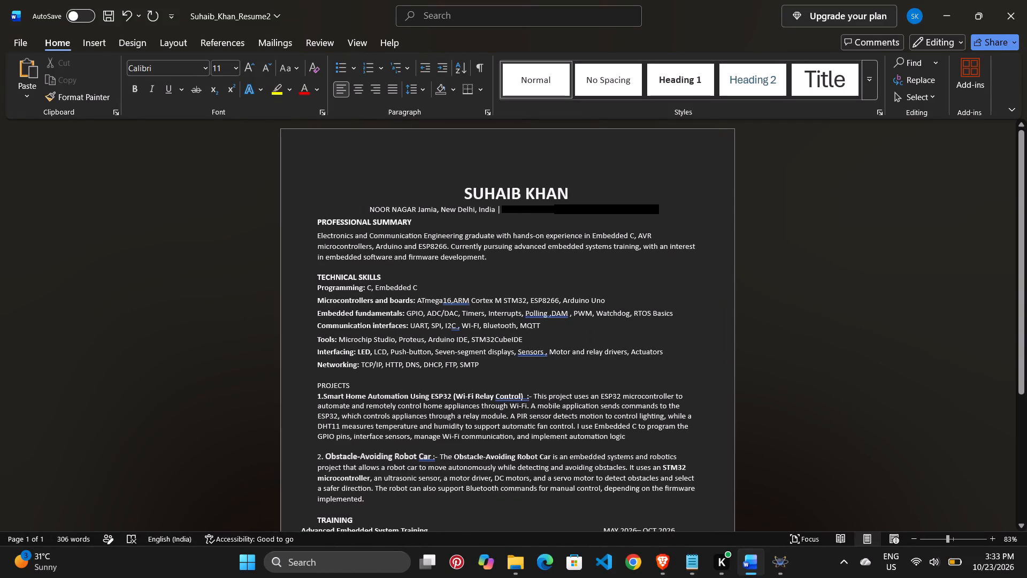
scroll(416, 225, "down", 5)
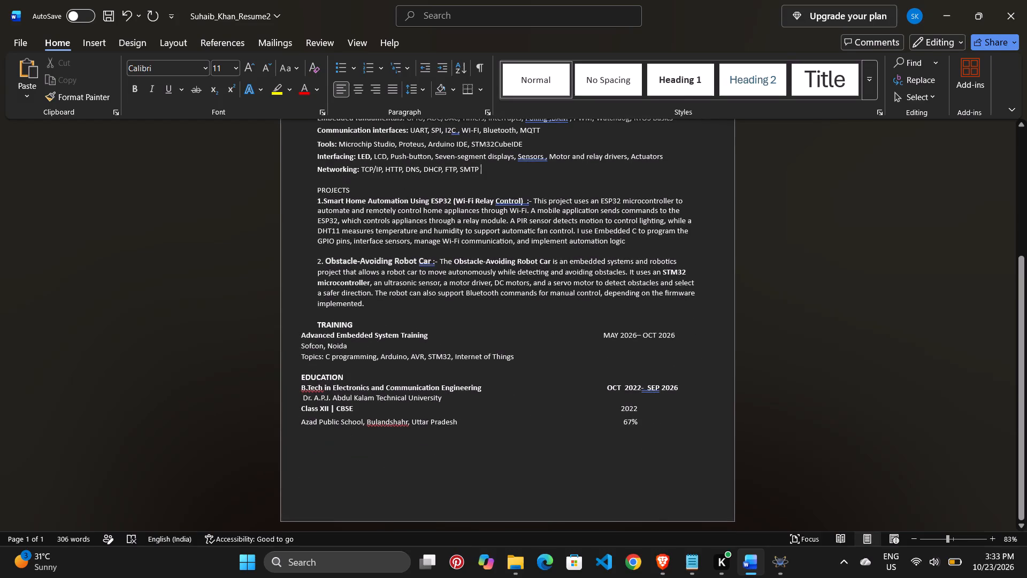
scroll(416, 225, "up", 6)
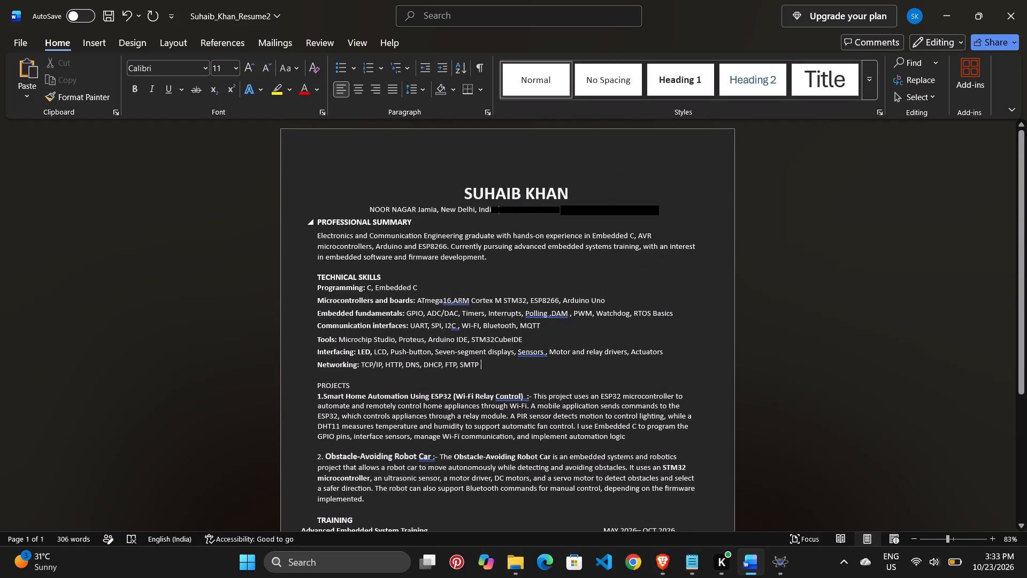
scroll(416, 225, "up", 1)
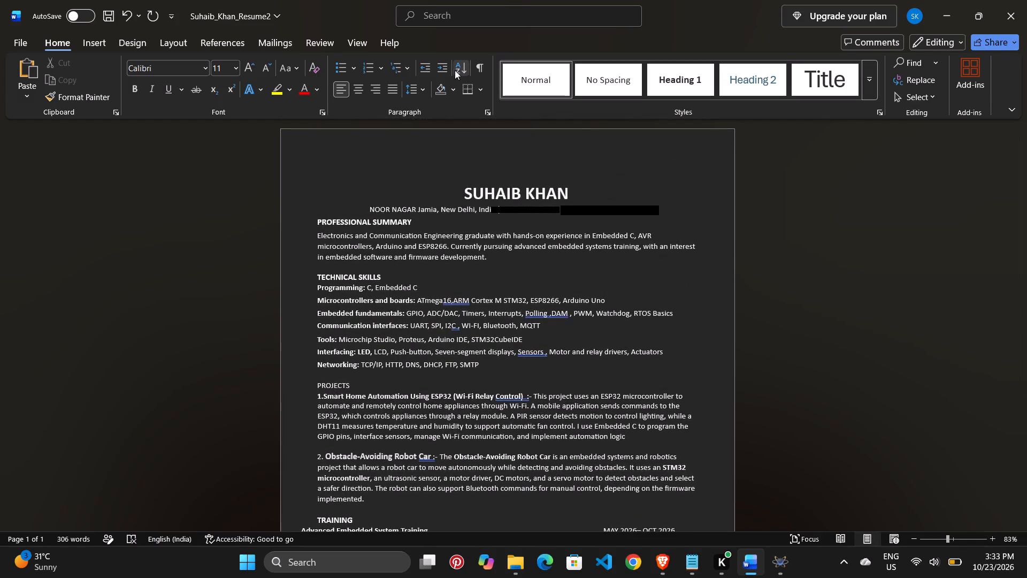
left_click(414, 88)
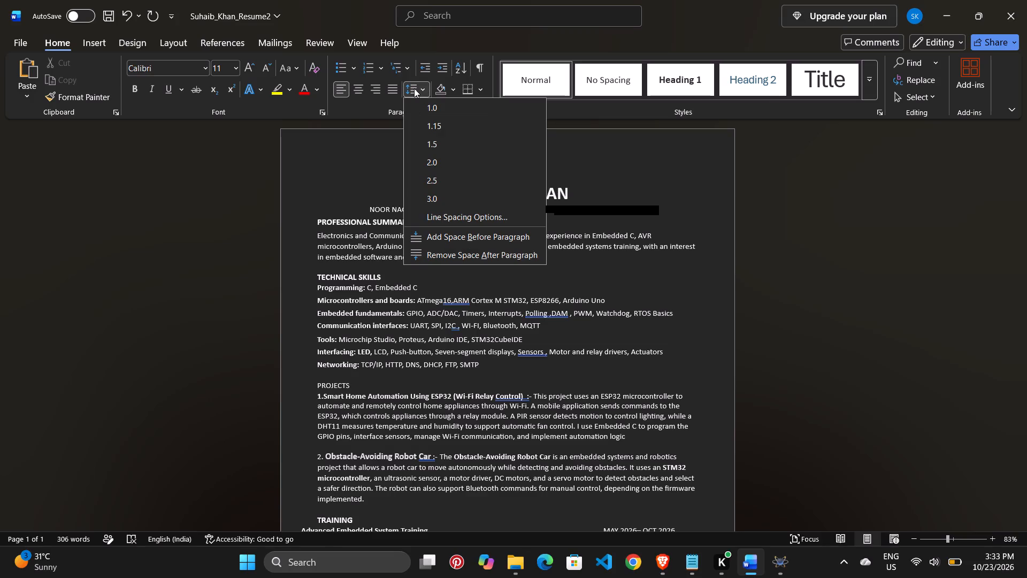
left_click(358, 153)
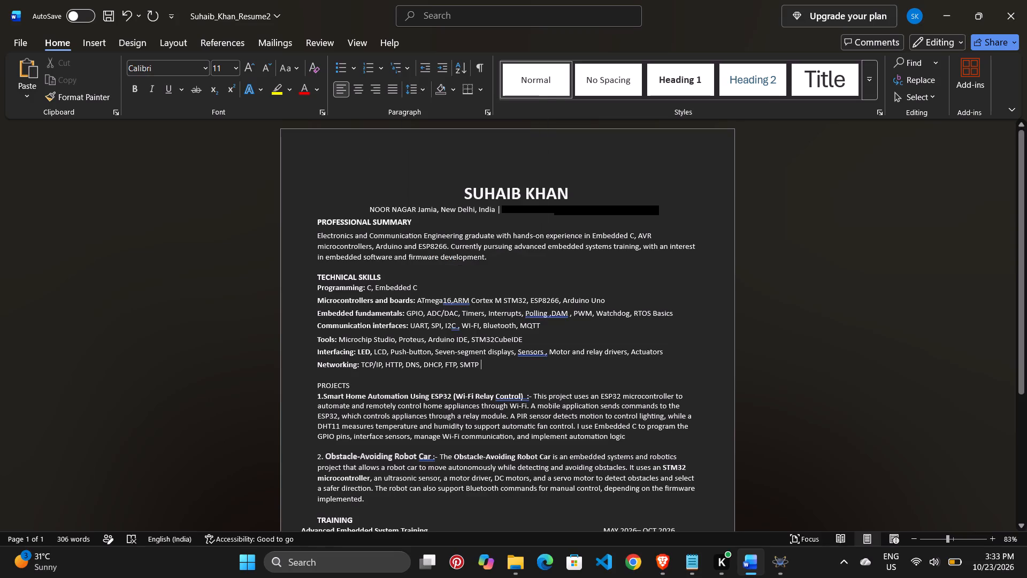
Reduce the leading blank space before the name heading so it sits more centrally above the contact line.
left_click(575, 177)
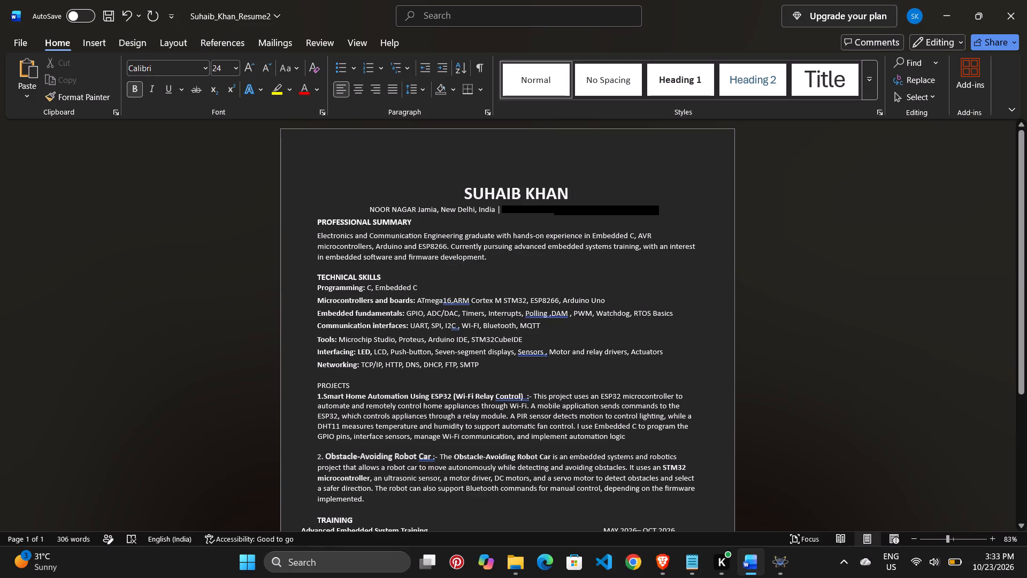
left_click(509, 162)
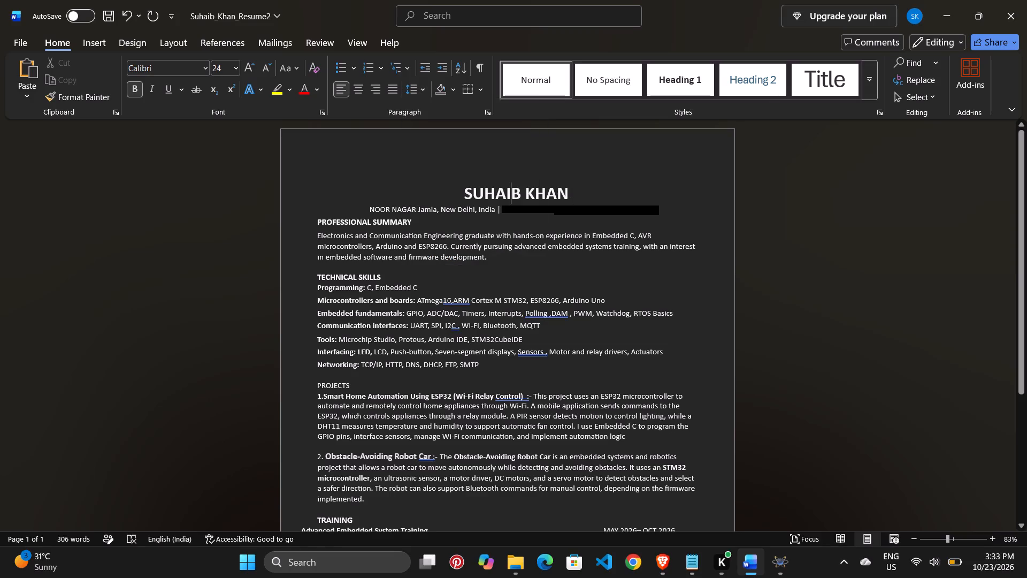
left_click(463, 191)
key("BackSpace")
key("BackSpace")
key("BackSpace")
key("BackSpace")
key("space")
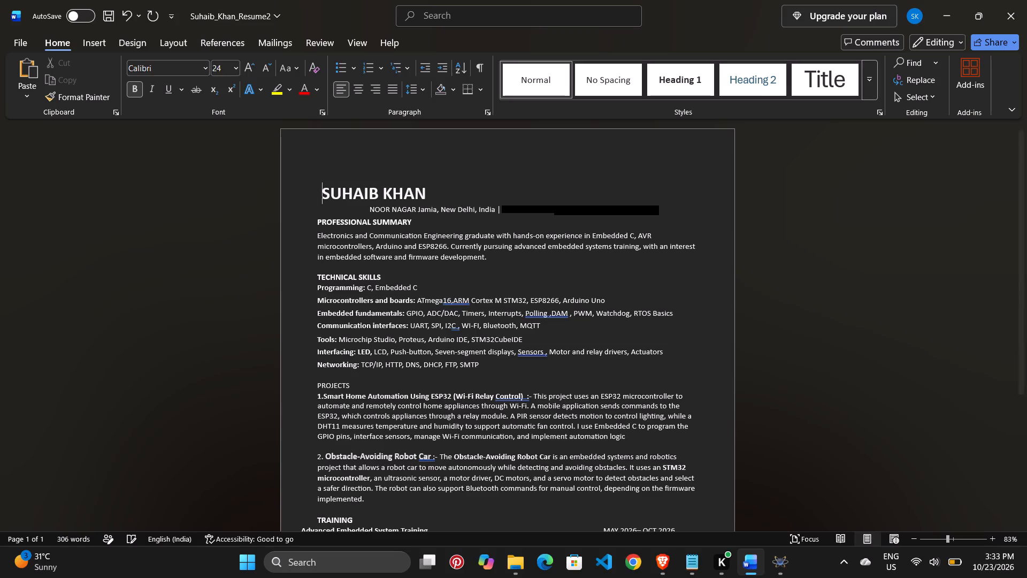
key("space")
key("space")
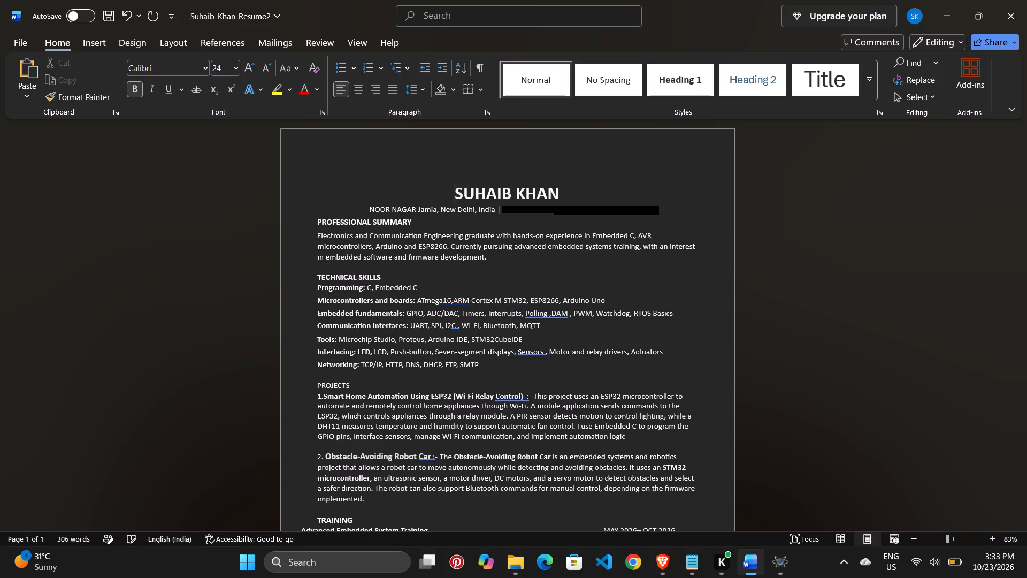
key("BackSpace")
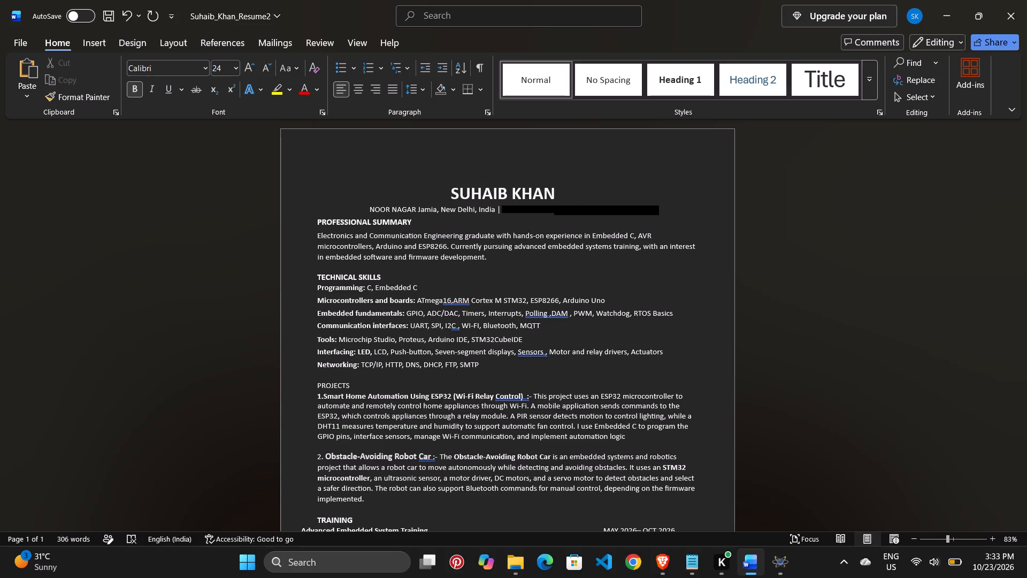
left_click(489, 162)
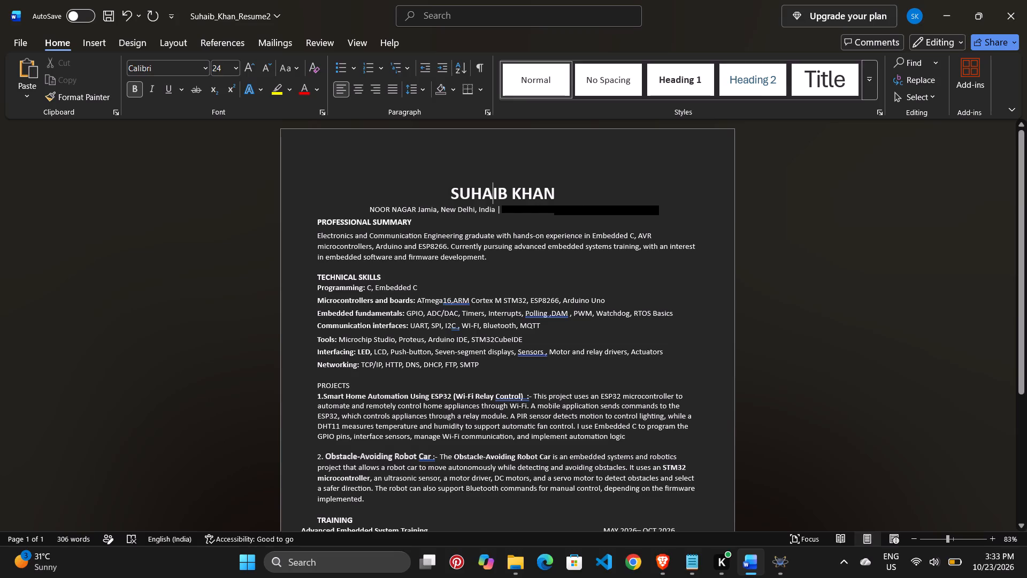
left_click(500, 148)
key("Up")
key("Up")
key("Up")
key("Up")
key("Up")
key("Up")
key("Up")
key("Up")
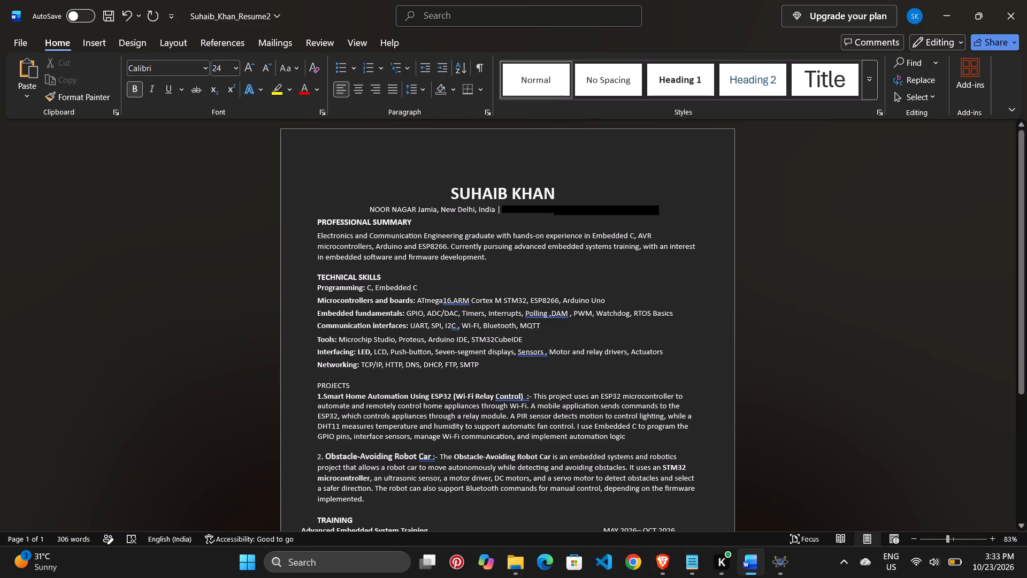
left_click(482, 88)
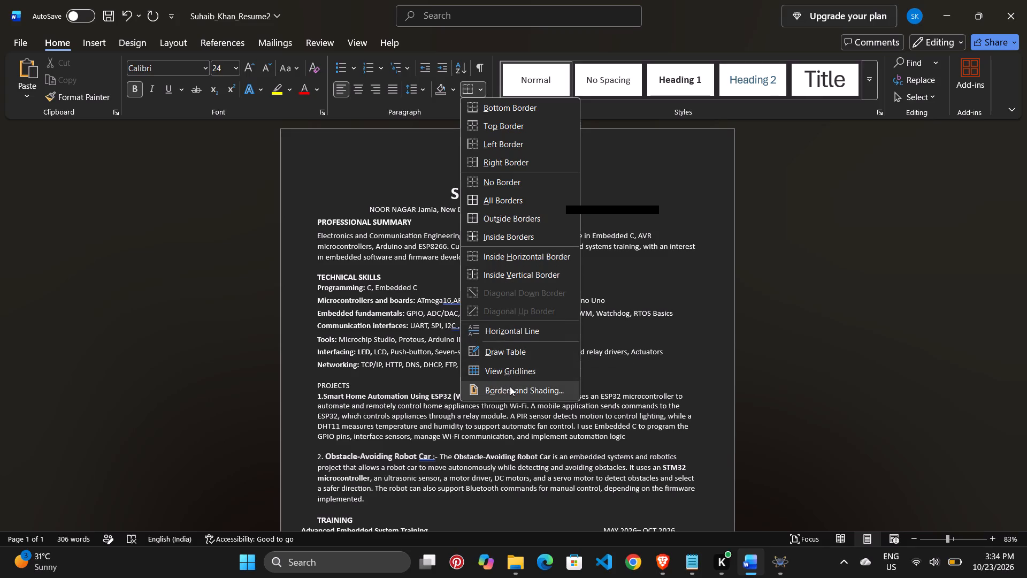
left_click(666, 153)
Check the resume's overall layout down to the EDUCATION section and back up to the name heading.
scroll(666, 153, "down", 3)
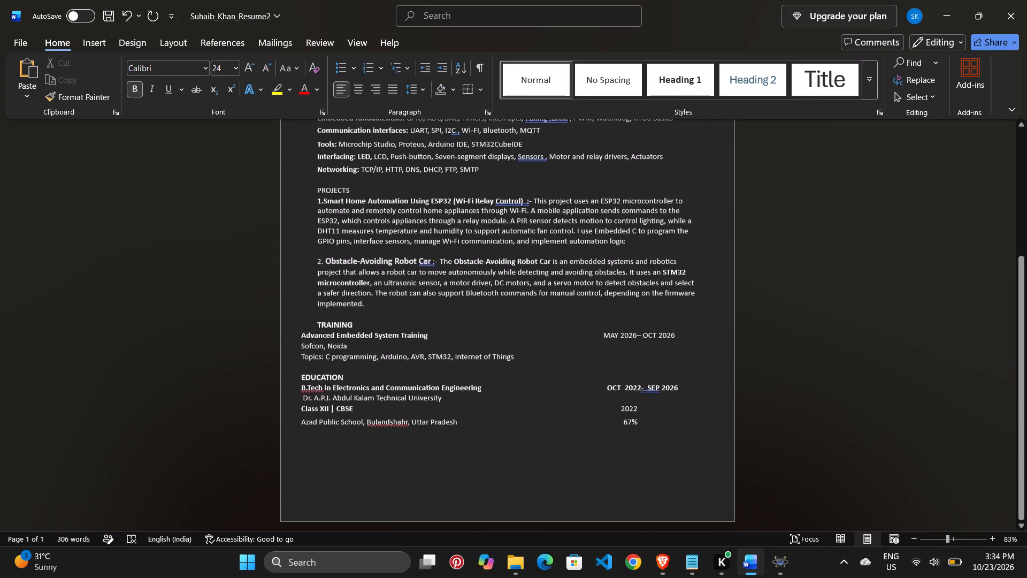
scroll(666, 153, "up", 2)
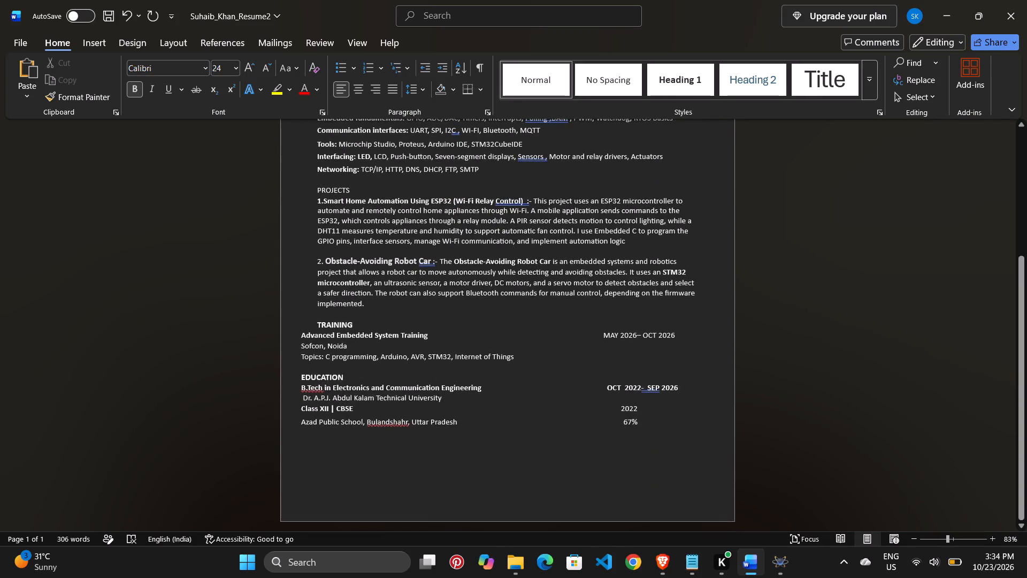
scroll(666, 153, "up", 3)
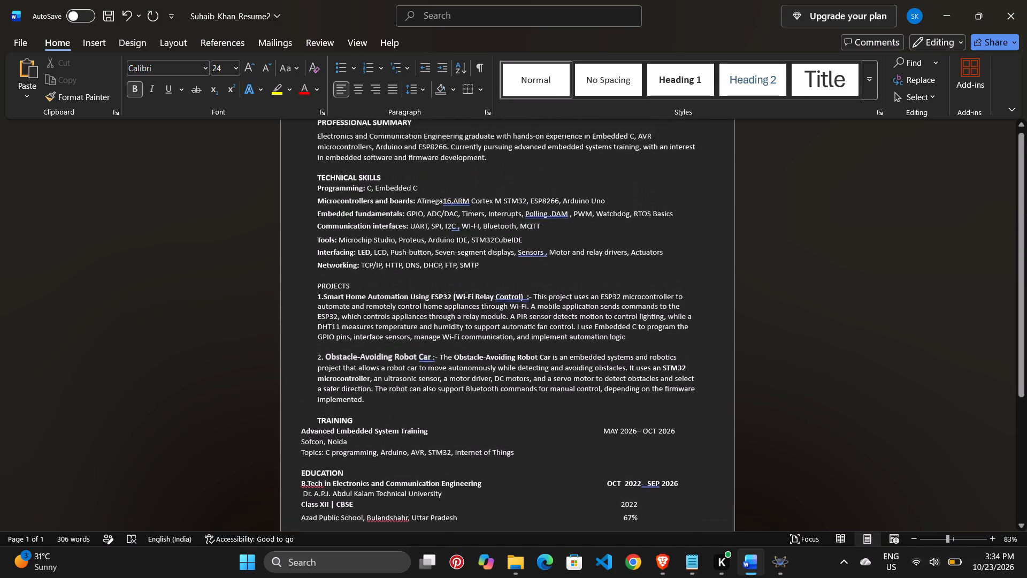
scroll(666, 153, "up", 1)
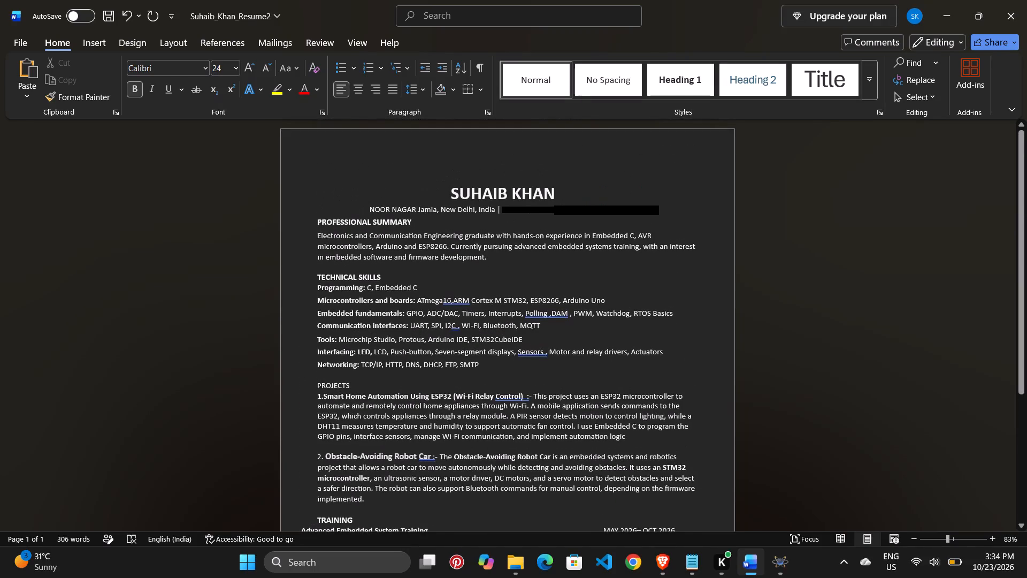
left_click(829, 227)
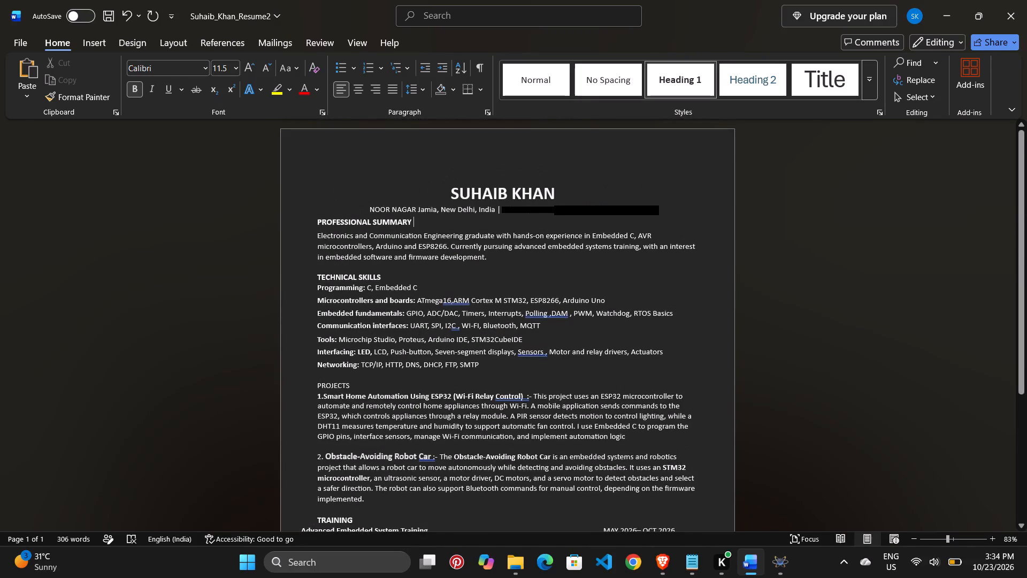